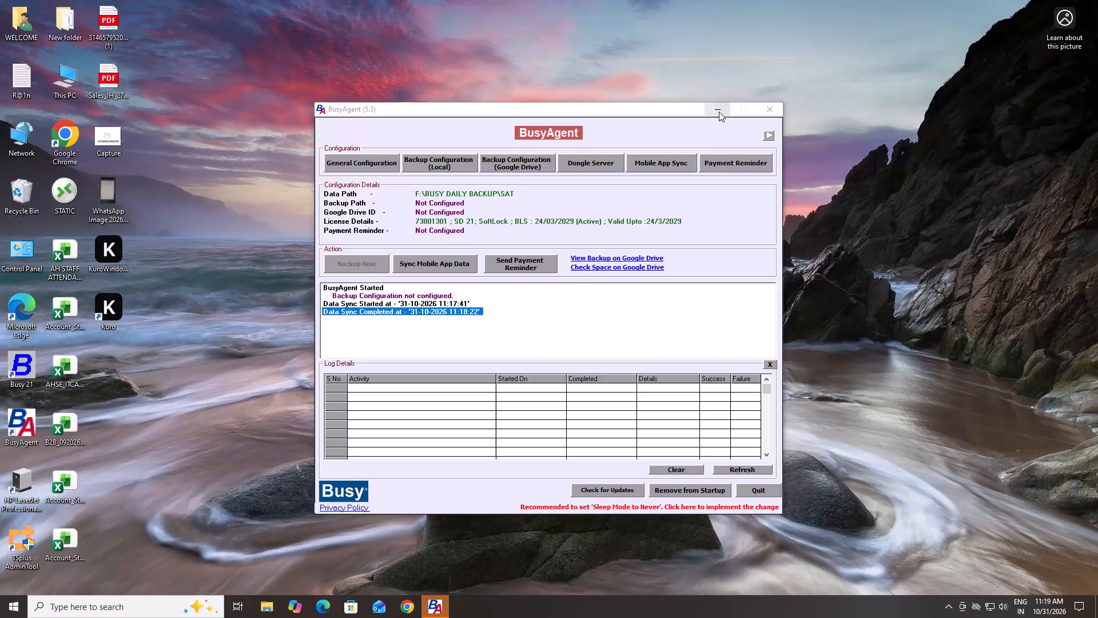
Minimize the BusyAgent window and launch the Busy 21 accounting software from the desktop.
left_click(718, 110)
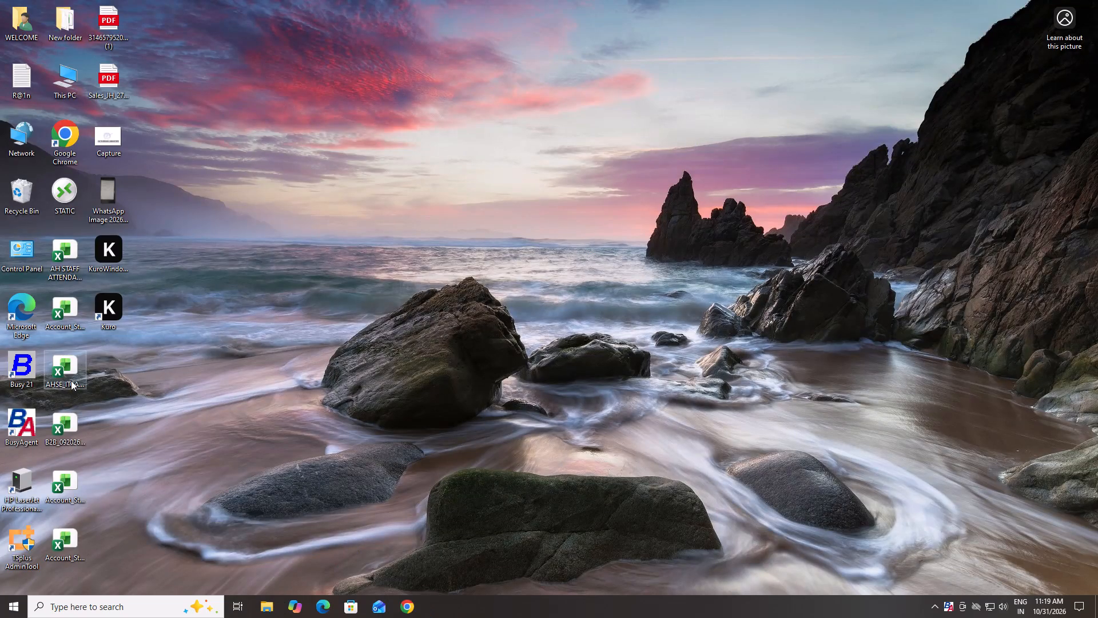
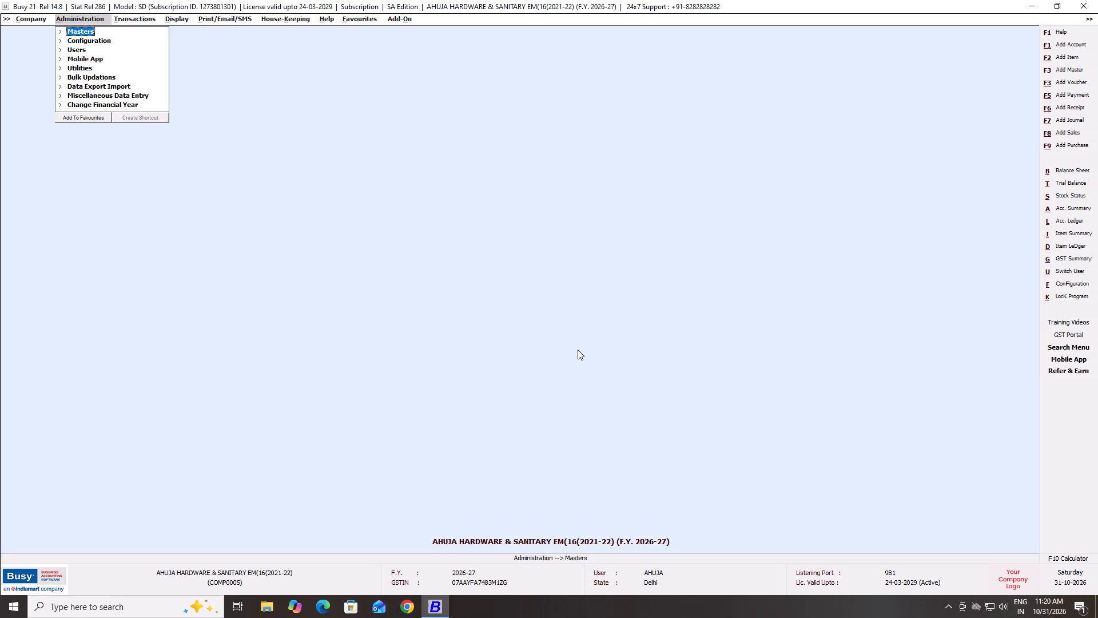
Switch from the Busy 21 accounting software to the Google Chrome browser.
key("alt+Tab")
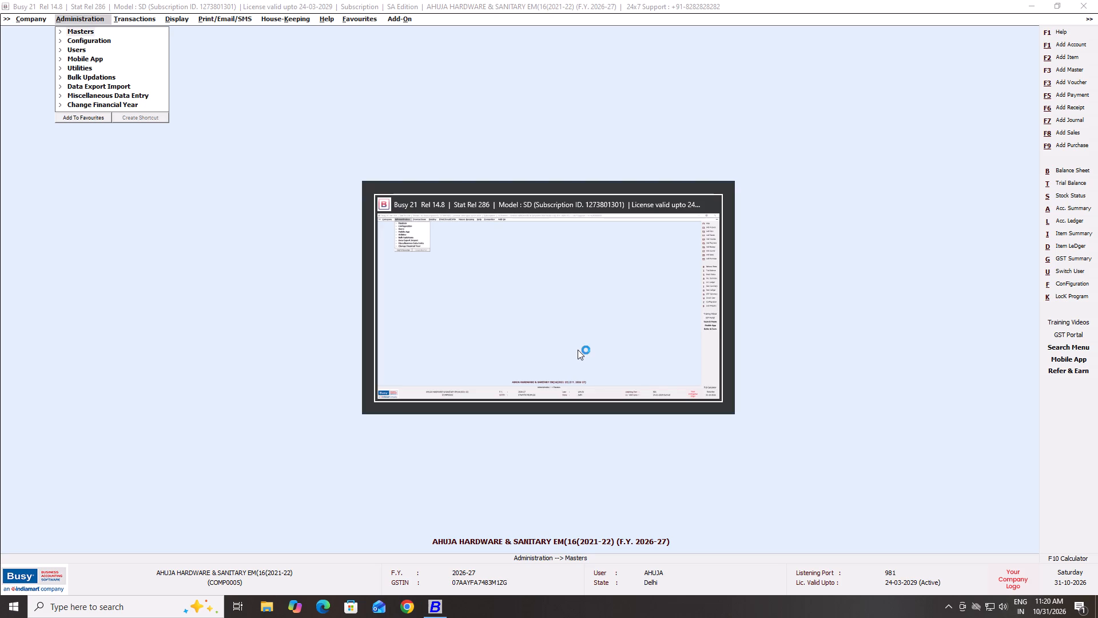
left_click(405, 609)
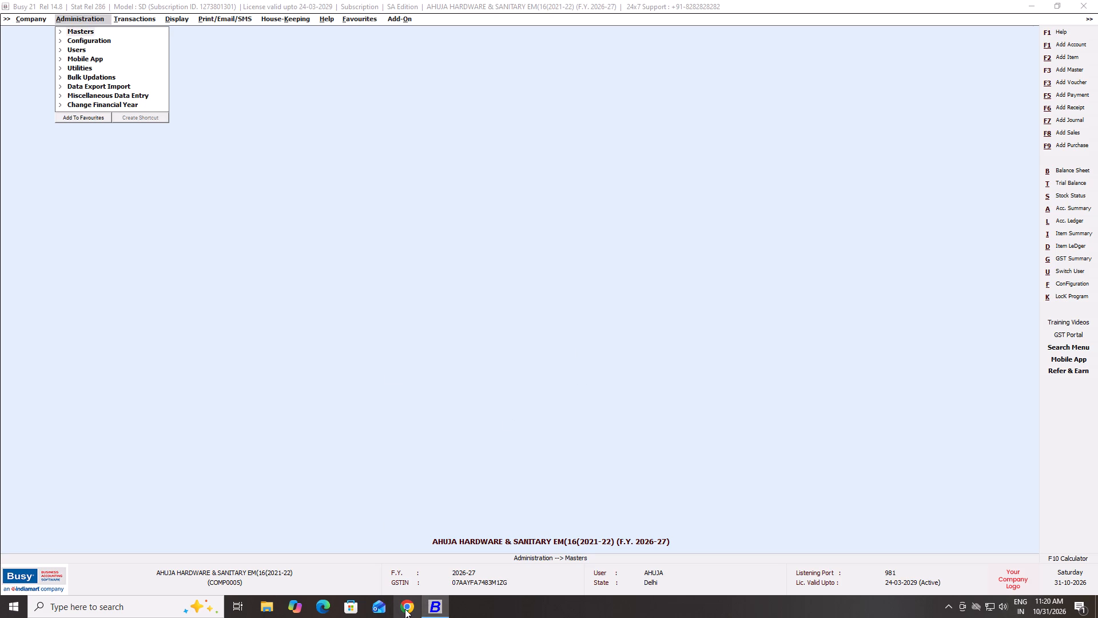
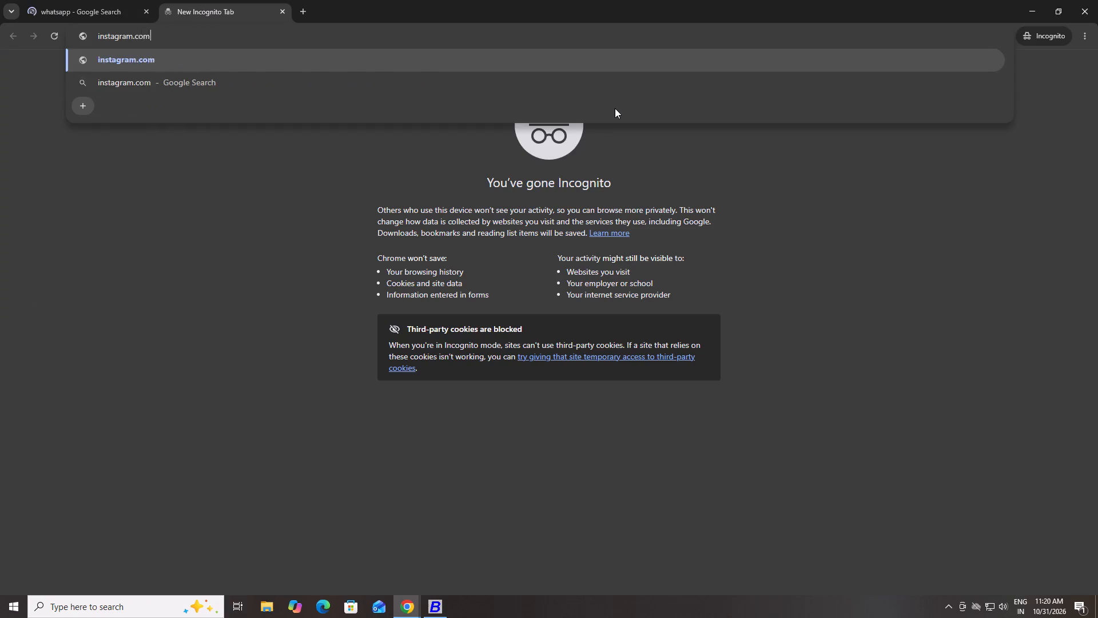
Open a new Incognito tab and enter an address query for Spotify, starting with "spotif".
key("ctrl+t")
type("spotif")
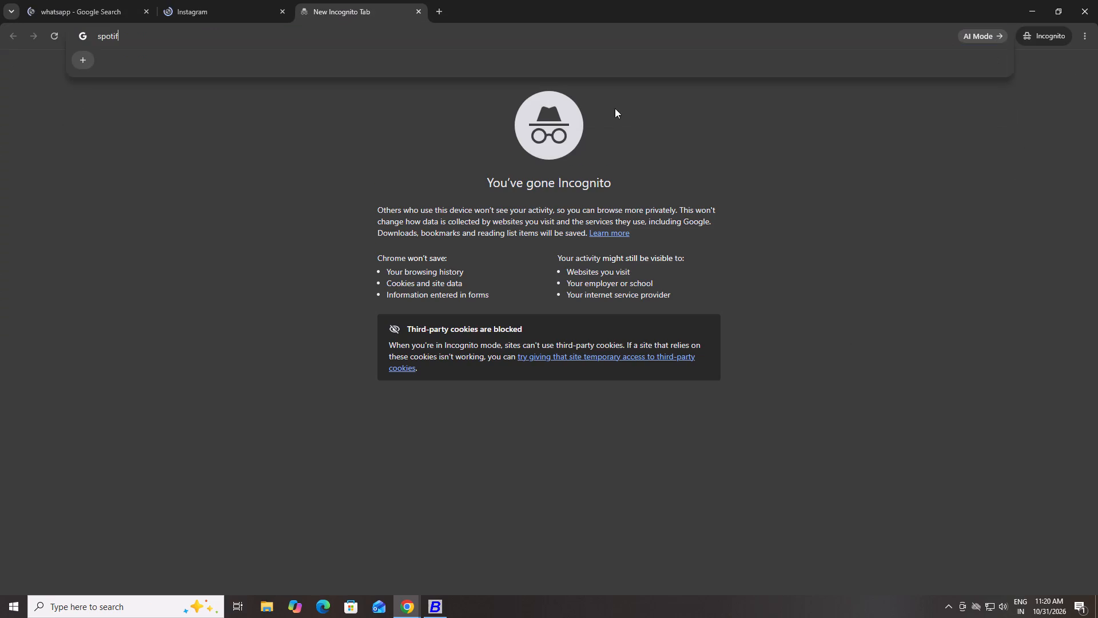
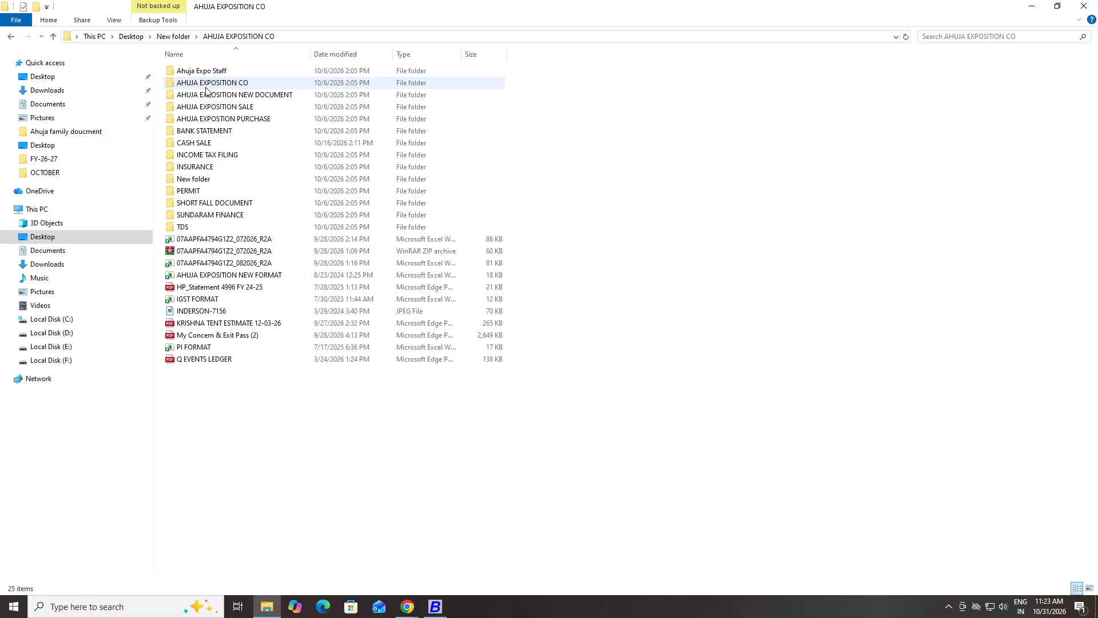
Open the AHUJA EXPO. LEDGER 26-27 workbook from the FY-26-27 folder inside AHUJA EXPOSITION SALE.
double_click(209, 102)
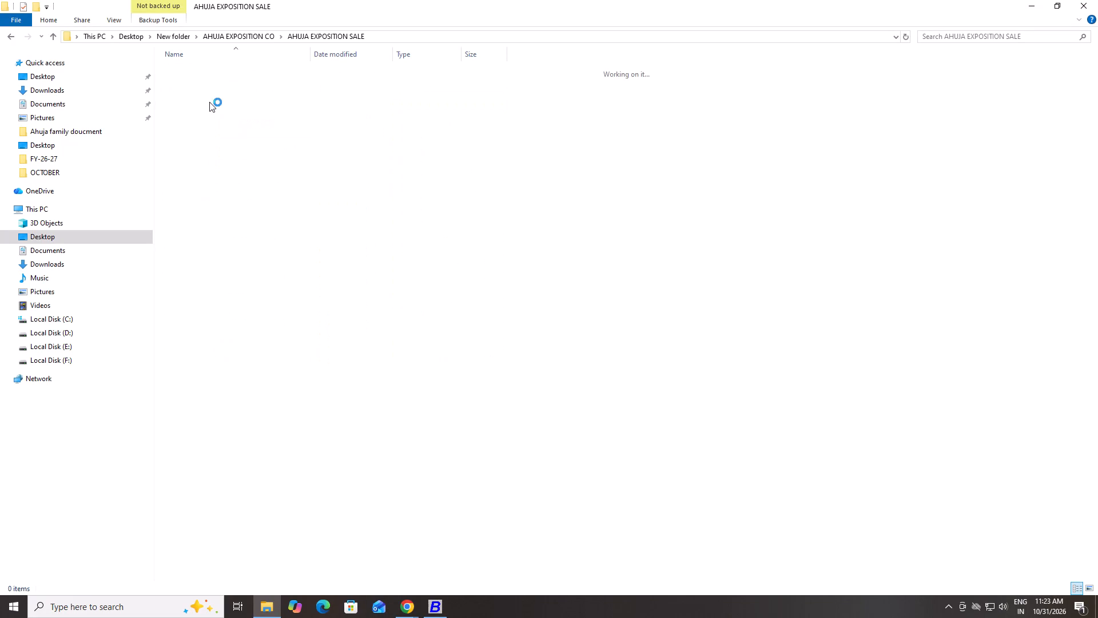
double_click(209, 102)
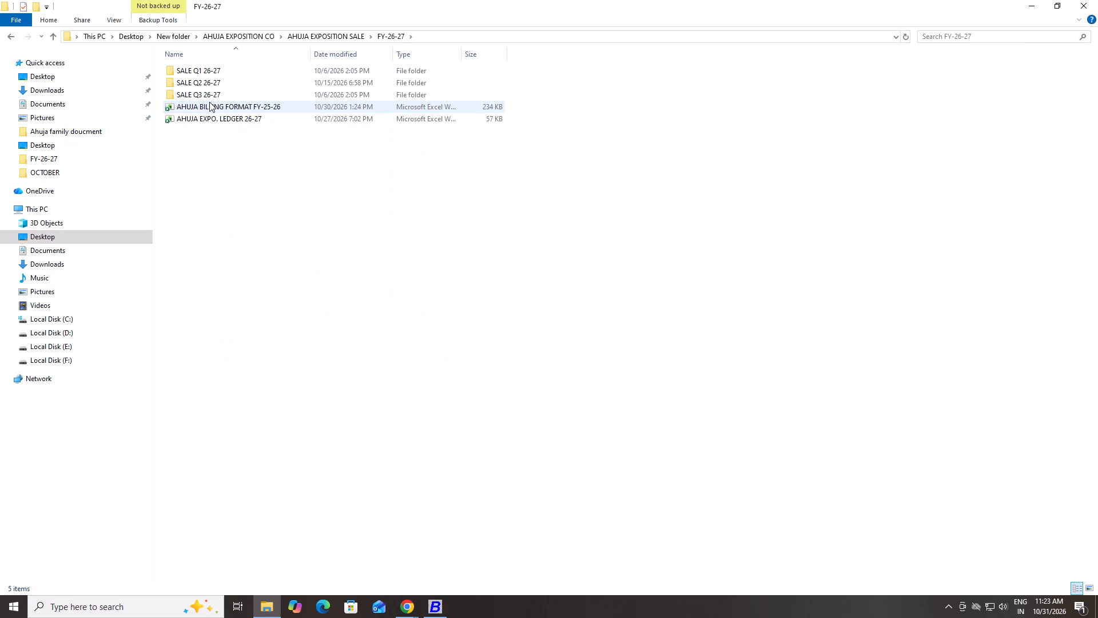
double_click(212, 114)
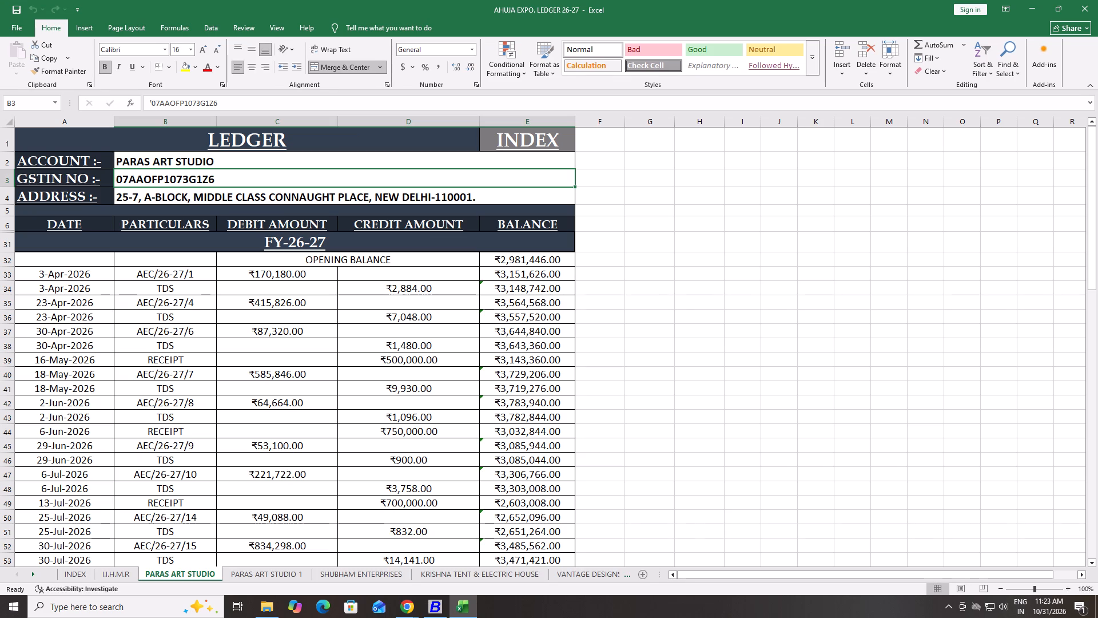
Go back to the index sheet from the Paras Art Studio ledger and open the Q Events ledger.
left_click(652, 292)
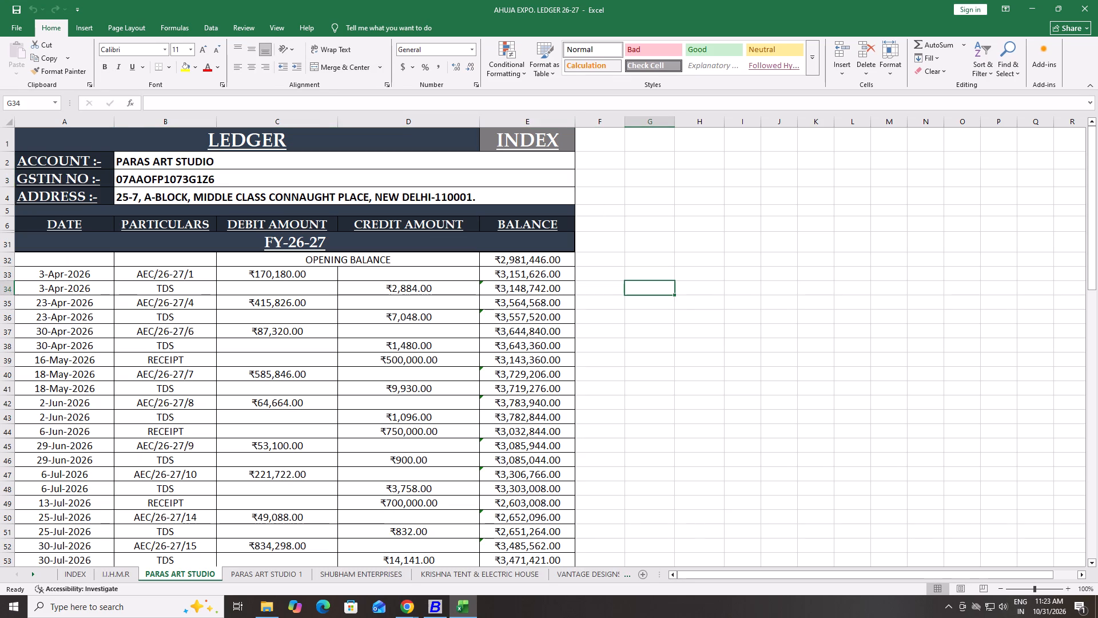
key("ctrl+Left")
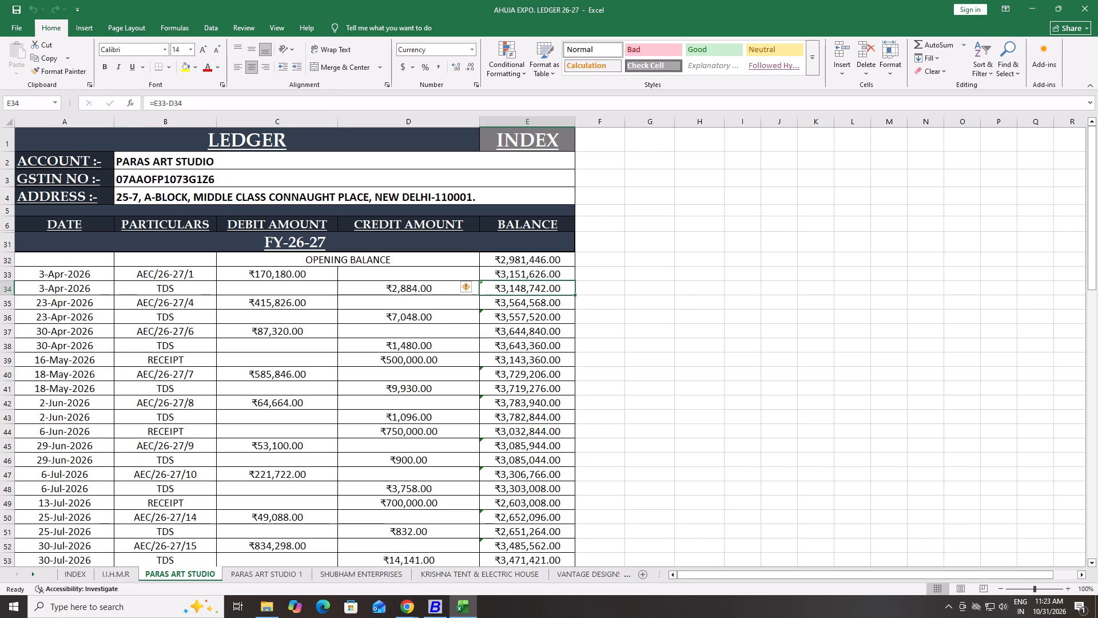
left_click(534, 138)
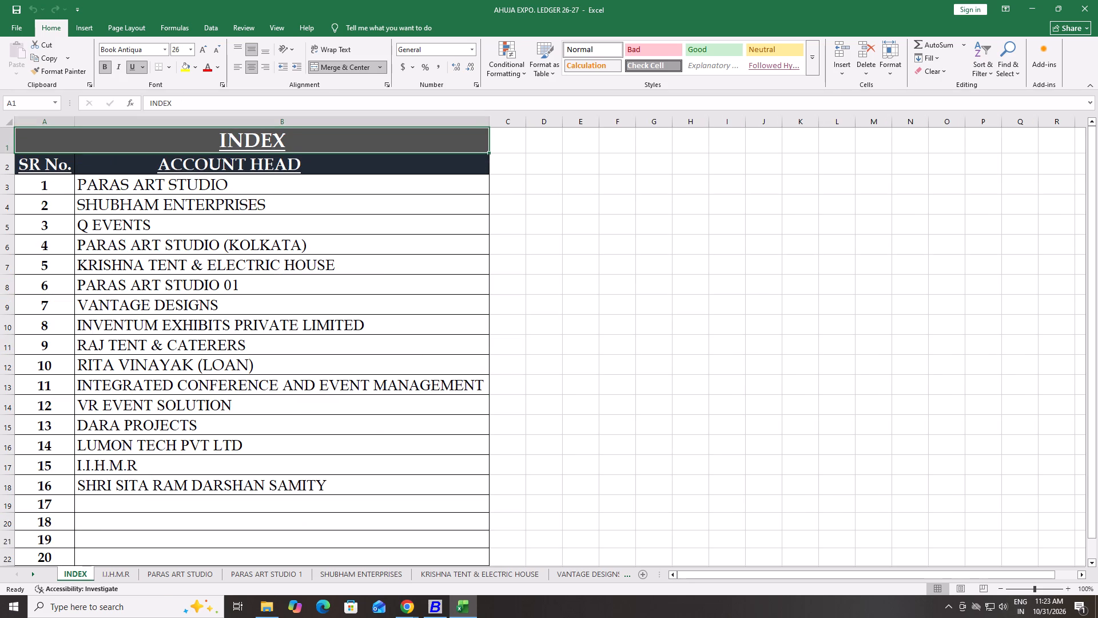
left_click(116, 223)
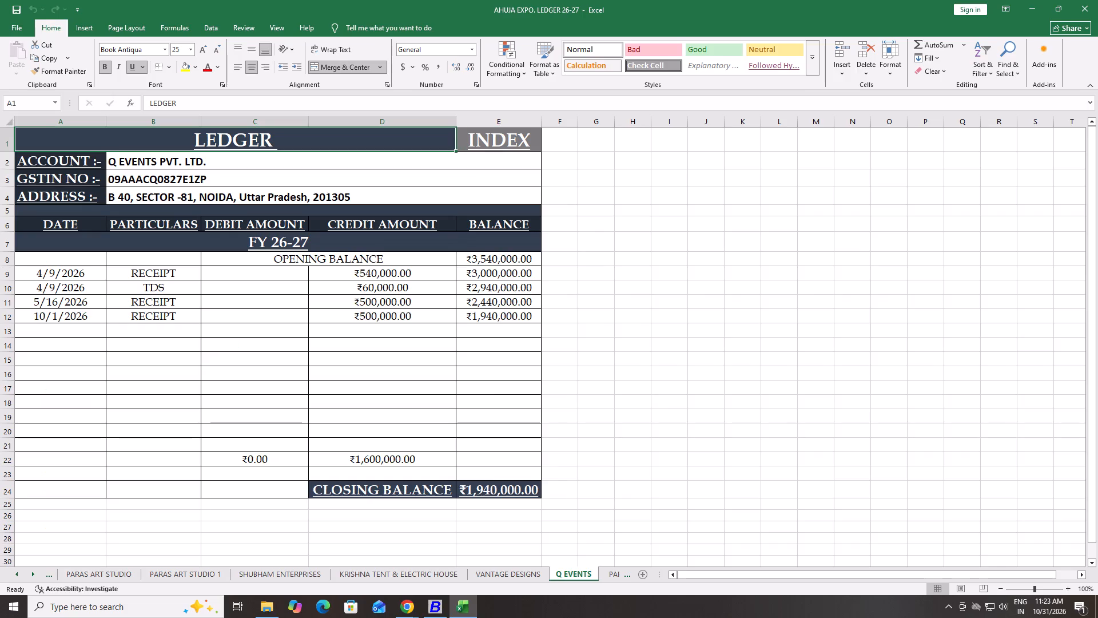
Examine the date of the last receipt entry in the Q Events ledger, leaving the cell unedited.
left_click(684, 391)
key("alt+Tab")
key("alt+Left")
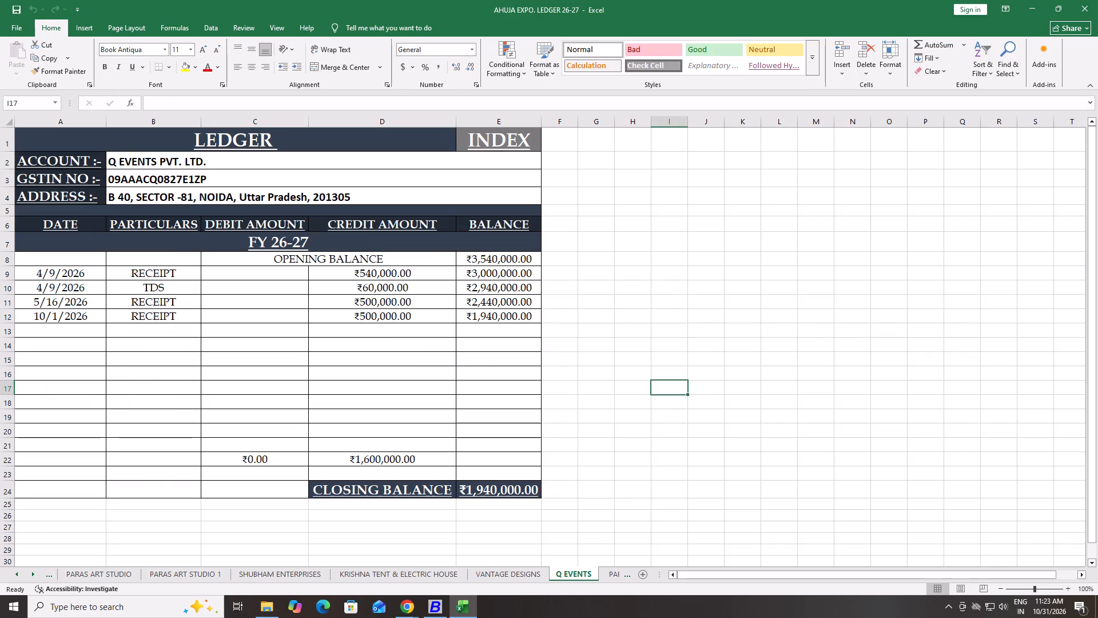
key("Left")
key("Left")
key("Left")
key("Left")
key("Left")
key("Left")
key("Left")
key("Left")
key("Left")
key("Left")
key("Left")
key("Left")
key("Left")
key("Up")
key("Up")
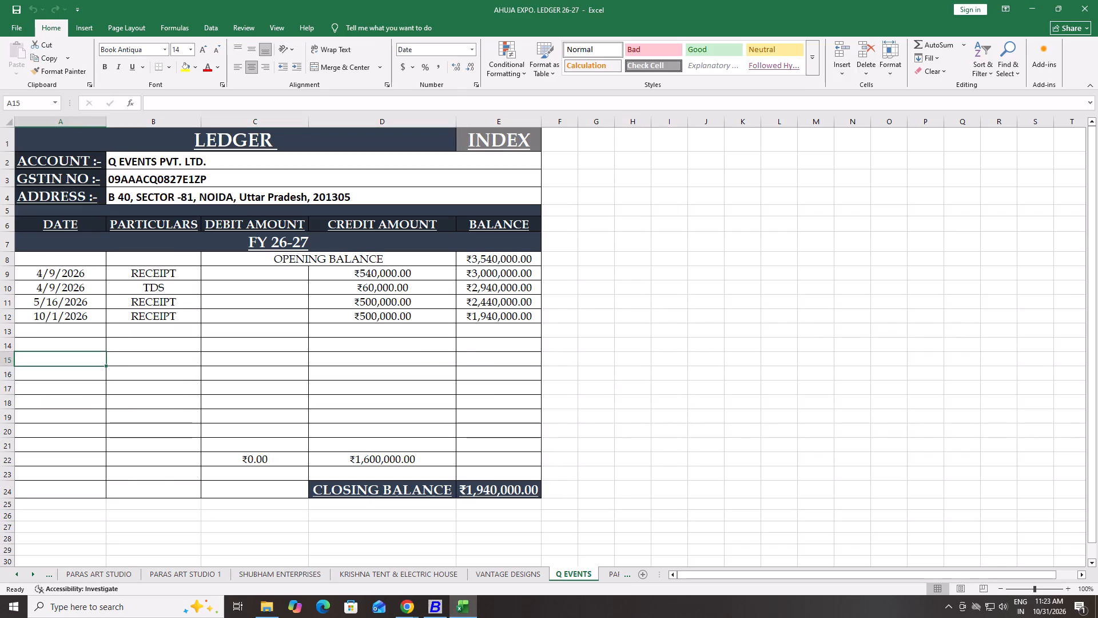
key("Up")
key("Up")
key("Up")
key("F2")
key("Escape")
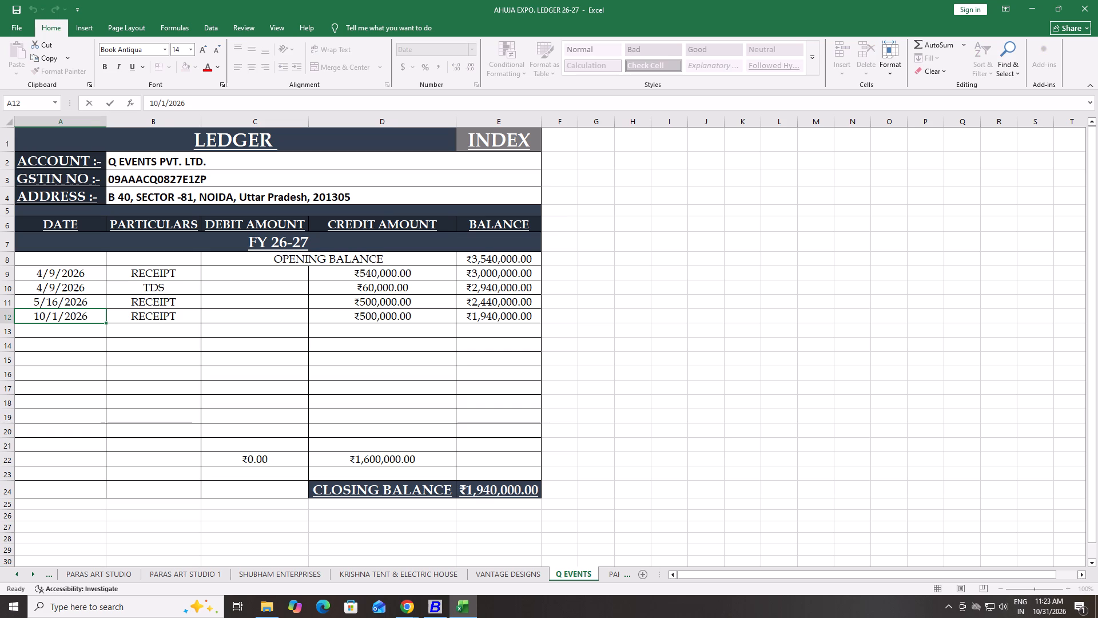
key("F2")
key("Escape")
key("F2")
key("Escape")
key("F2")
key("Escape")
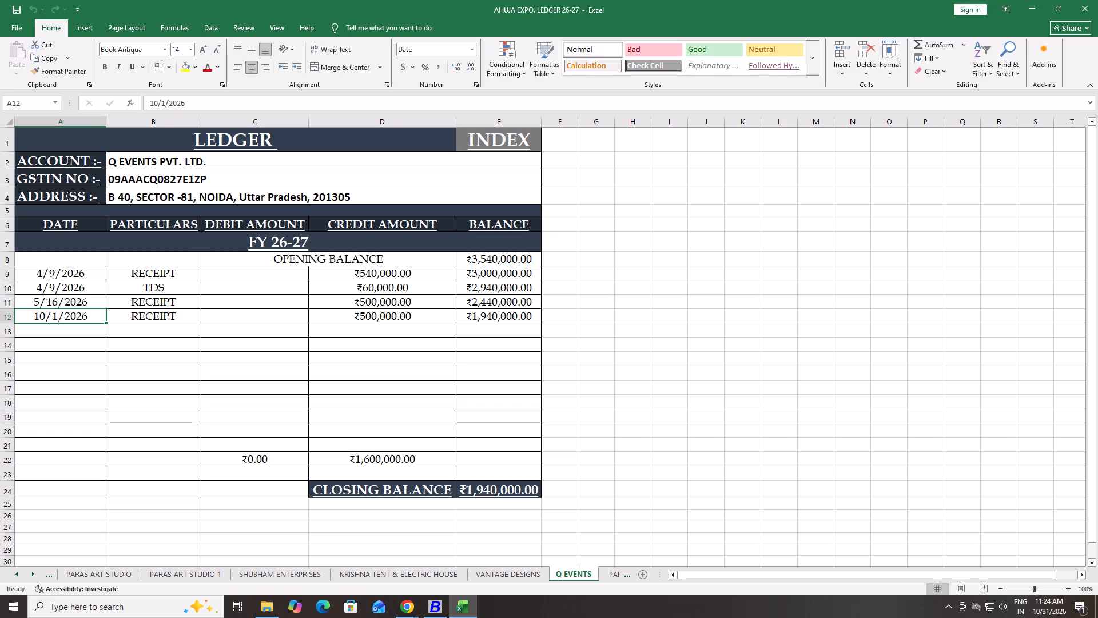
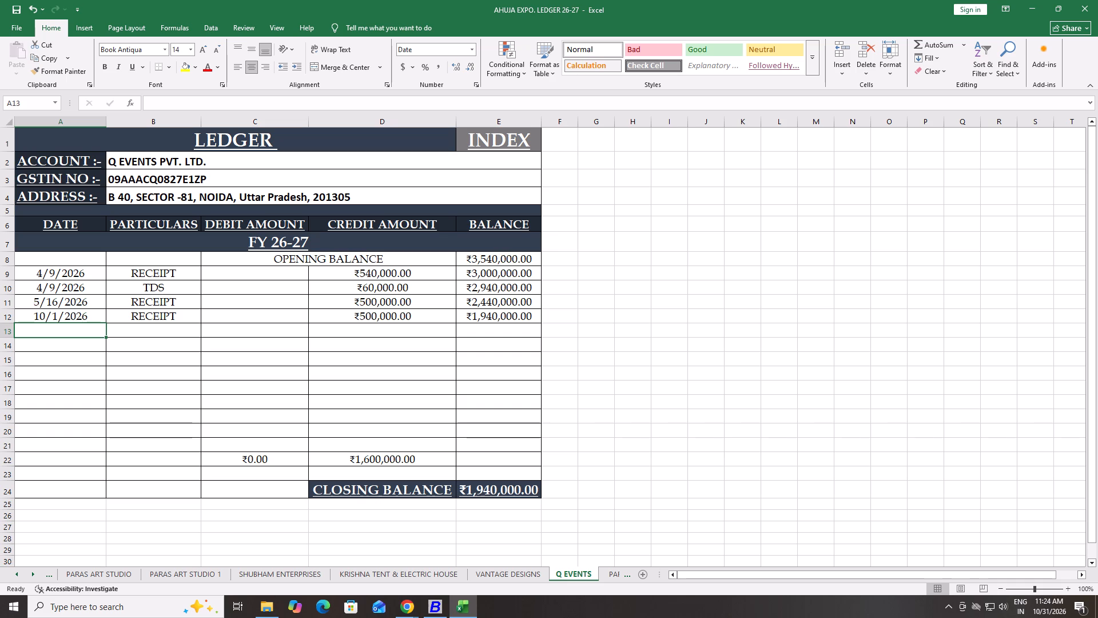
Fill the last entry's date down into row 13 of the Q Events ledger and change it to 10/28/2026.
key("shift+Up")
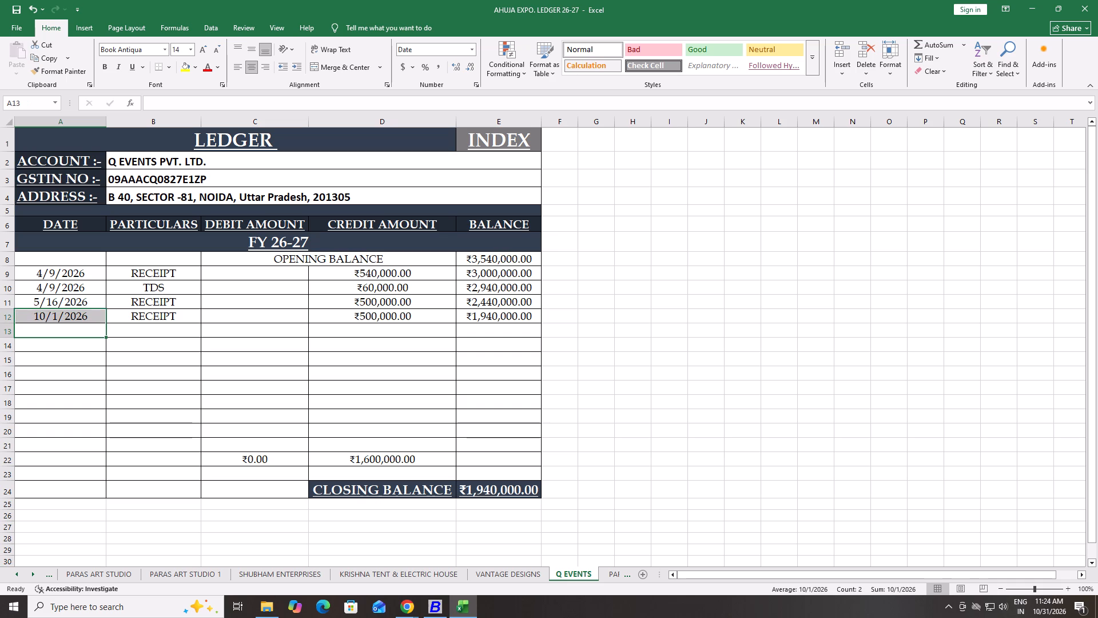
key("ctrl+d")
key("Down")
key("Up")
key("F2")
key("Left")
key("Left")
key("Left")
key("Left")
key("Left")
key("Left")
key("Left")
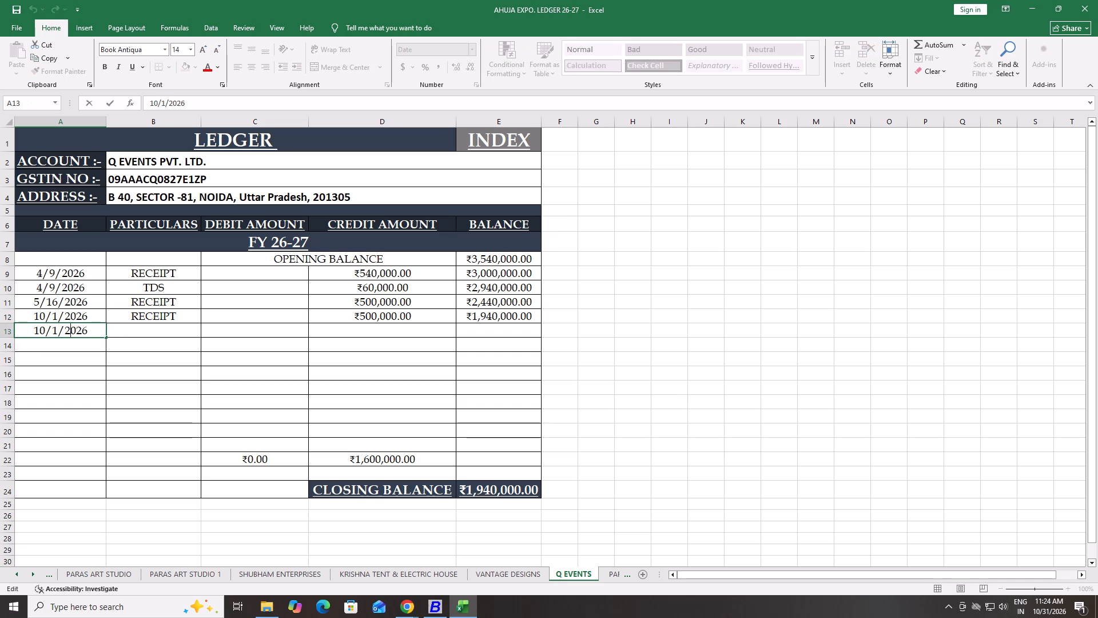
key("Right")
key("Right")
key("Right")
key("Left")
key("BackSpace")
type("28")
key("Return")
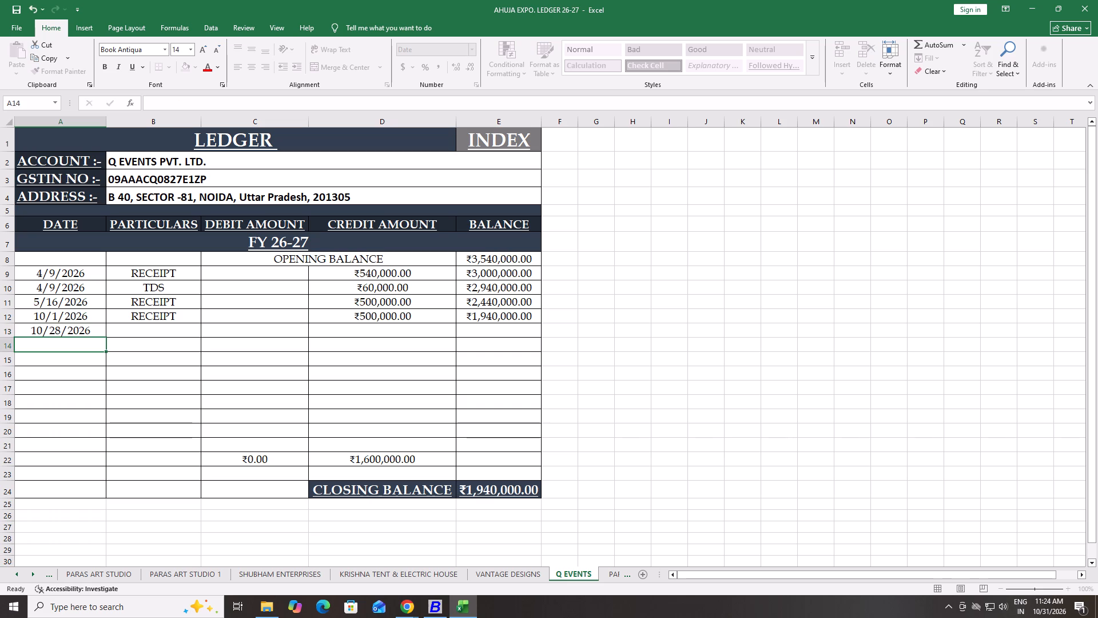
Fill RECEIPT down from the entry above as the particulars of the 10/28/2026 row.
key("Up")
key("Right")
key("shift+Up")
key("ctrl+d")
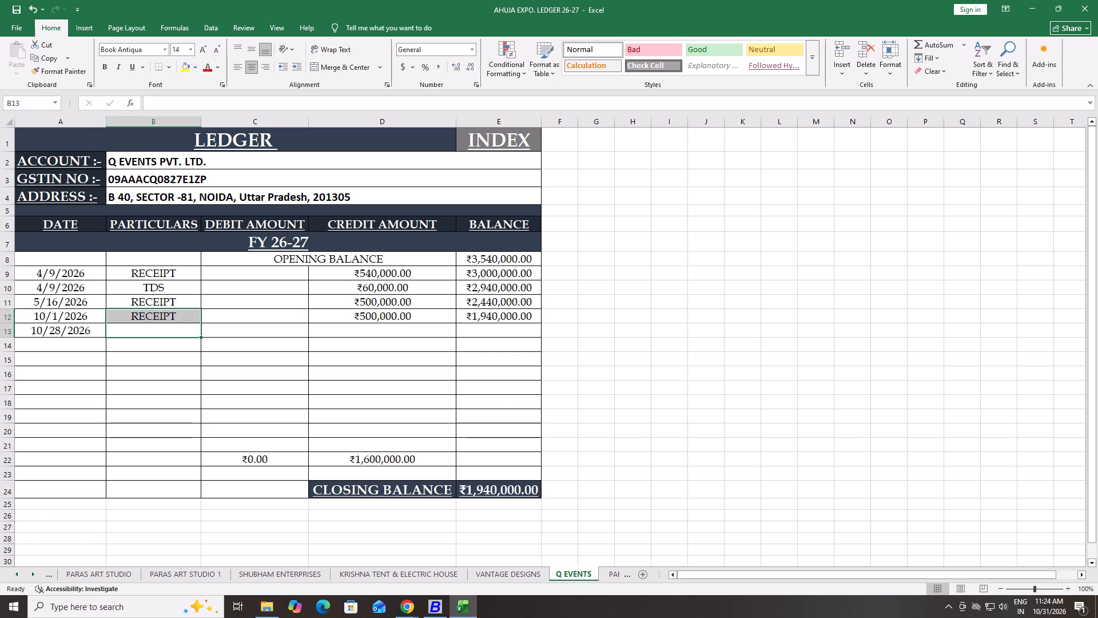
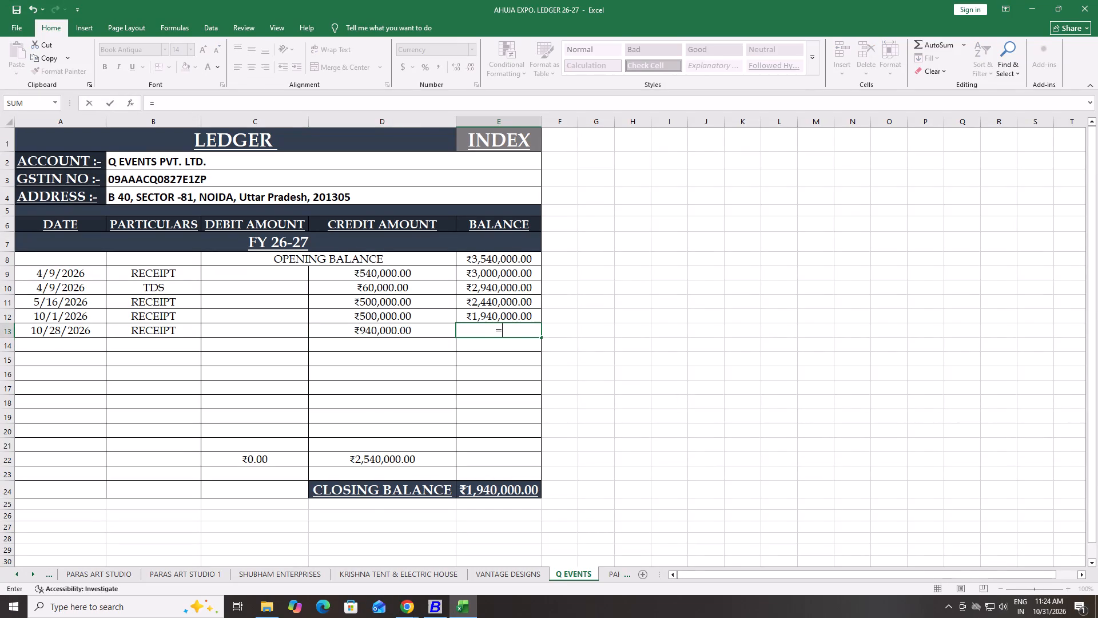
Complete the balance formula of the 10/28/2026 receipt row as =E12-D13, subtracting its credit from the previous balance.
key("Up")
key("minus")
key("Left")
key("Return")
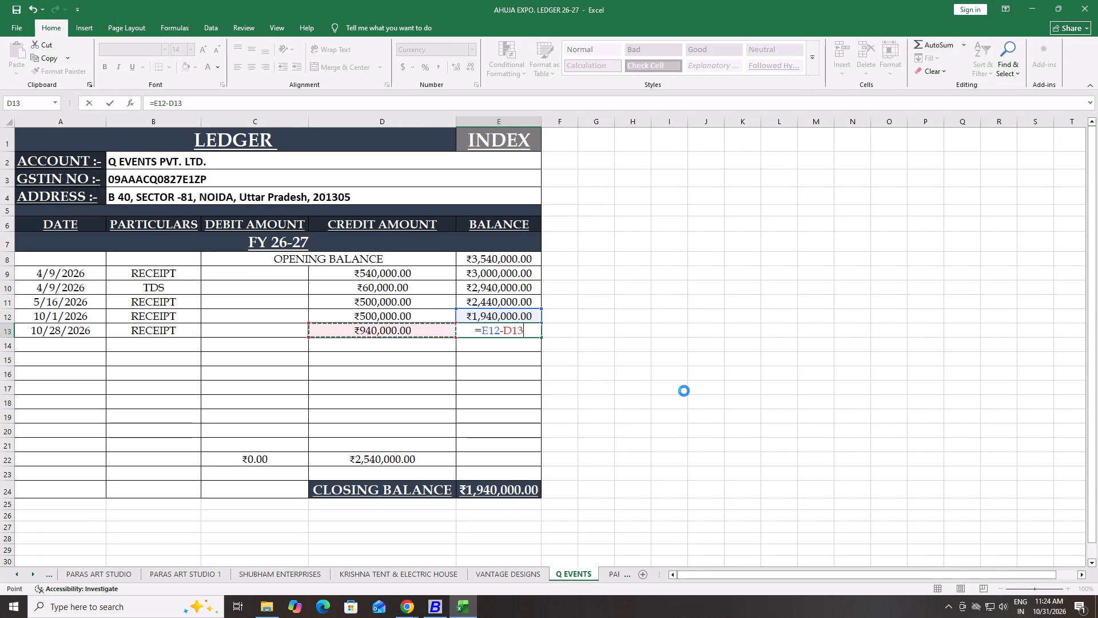
Inspect the range covered by the credit amount total's SUM formula in row 22 of the Q Events ledger.
key("Down")
key("Down")
key("Down")
key("Down")
key("Down")
key("Left")
key("Left")
key("Down")
key("Down")
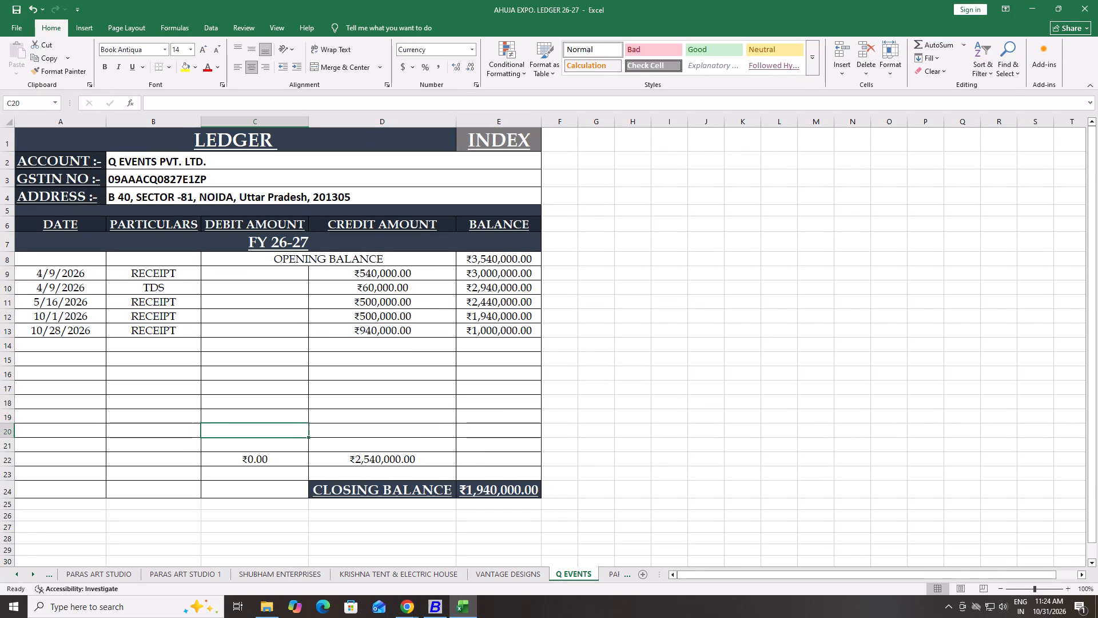
key("Right")
key("Right")
key("Down")
key("Left")
key("F2")
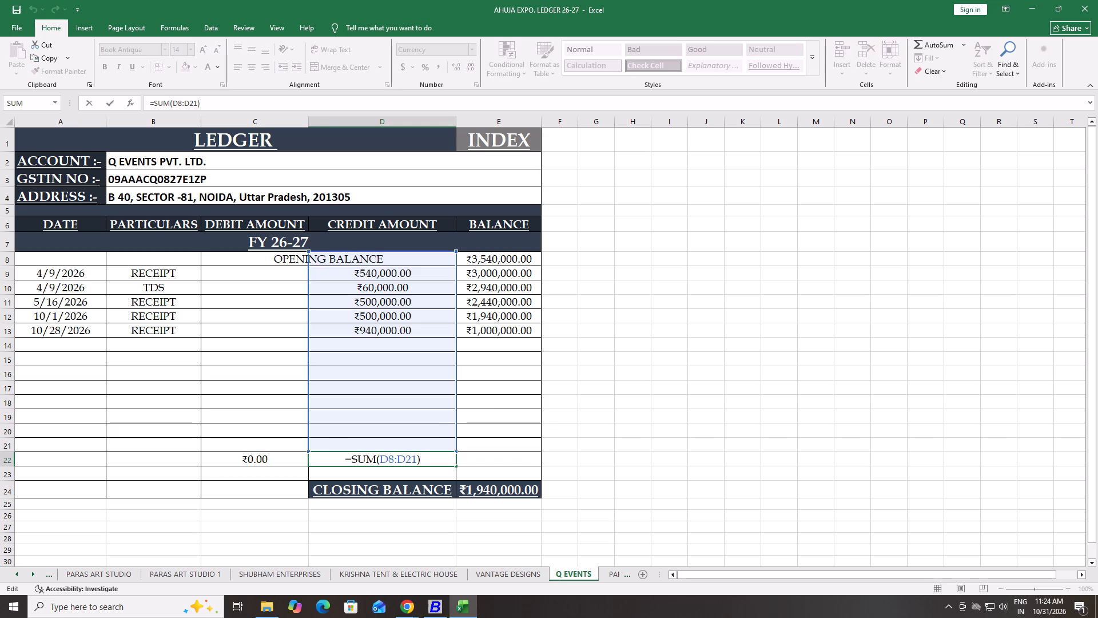
key("Escape")
Change the closing balance formula in E24 to =E13 so it refers to the 10/28/2026 row's balance.
key("Down")
key("Right")
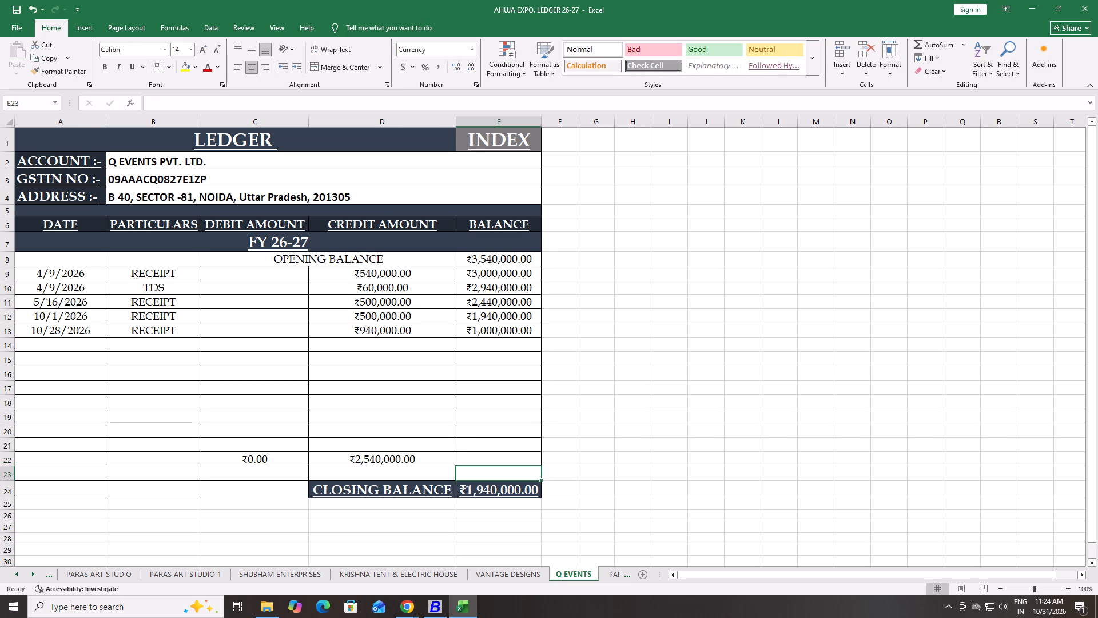
key("Down")
key("F2")
key("BackSpace")
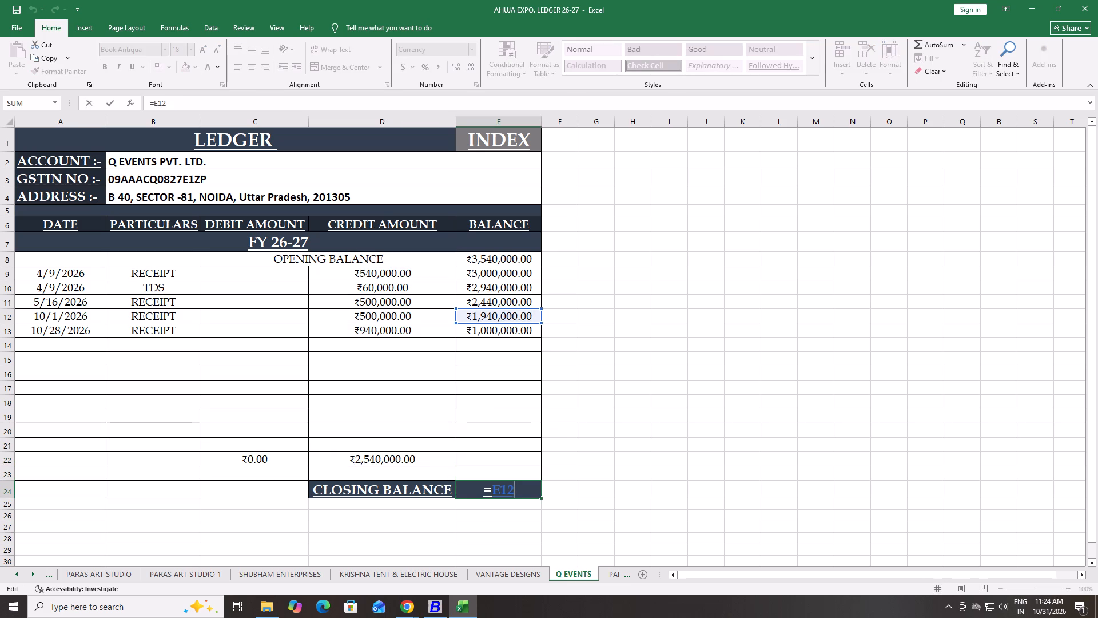
key("3")
key("Return")
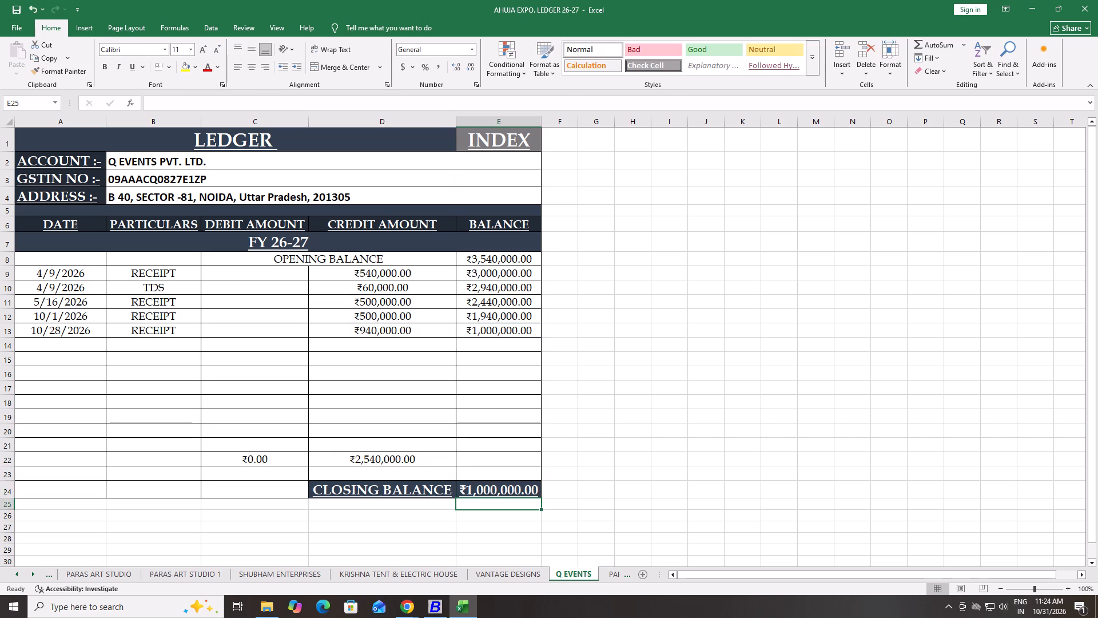
Save the ledger workbook with the updated Q Events entry.
key("Up")
key("Left")
key("Escape")
key("Up")
key("Left")
key("Up")
key("Left")
key("Up")
key("Left")
key("Up")
key("Left")
key("Up")
key("Up")
key("Right")
key("Up")
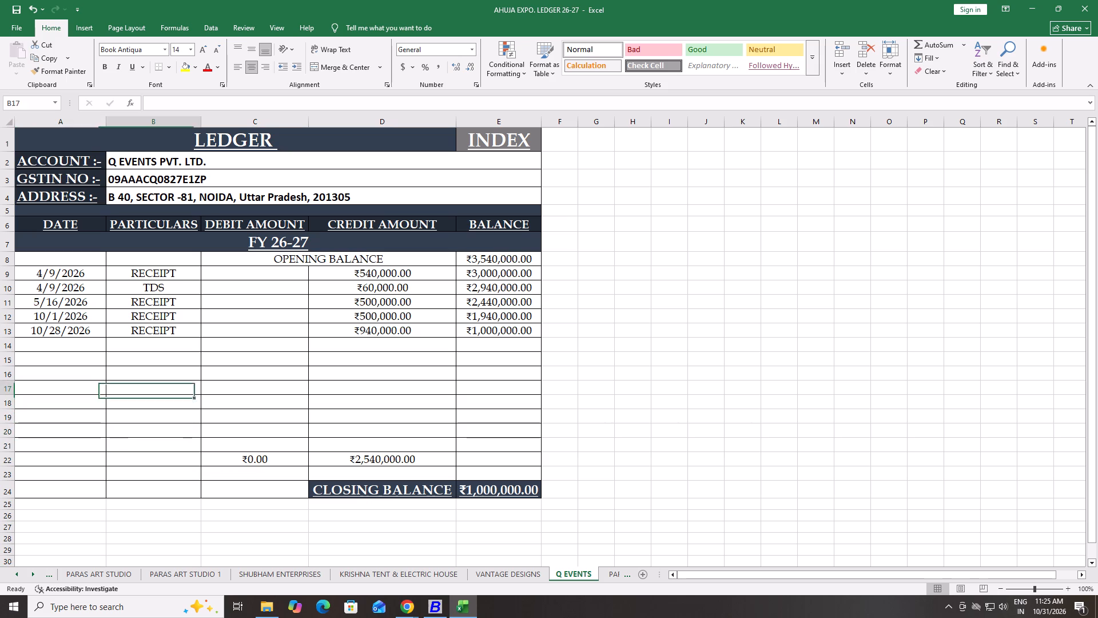
key("Up")
key("Up")
key("ctrl+s")
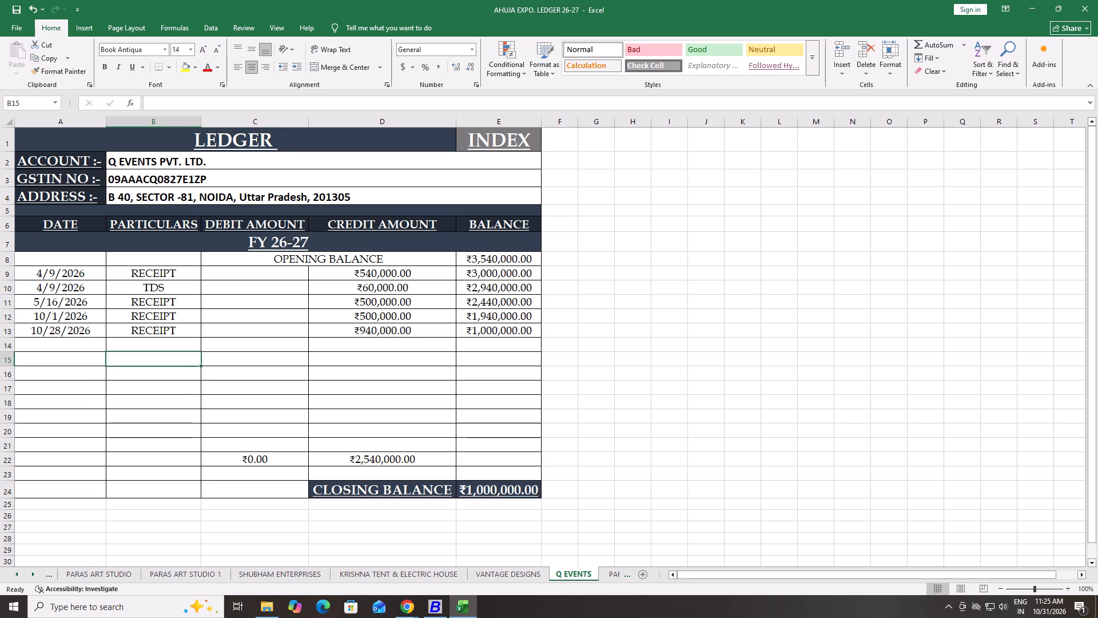
key("Escape")
key("ctrl+s")
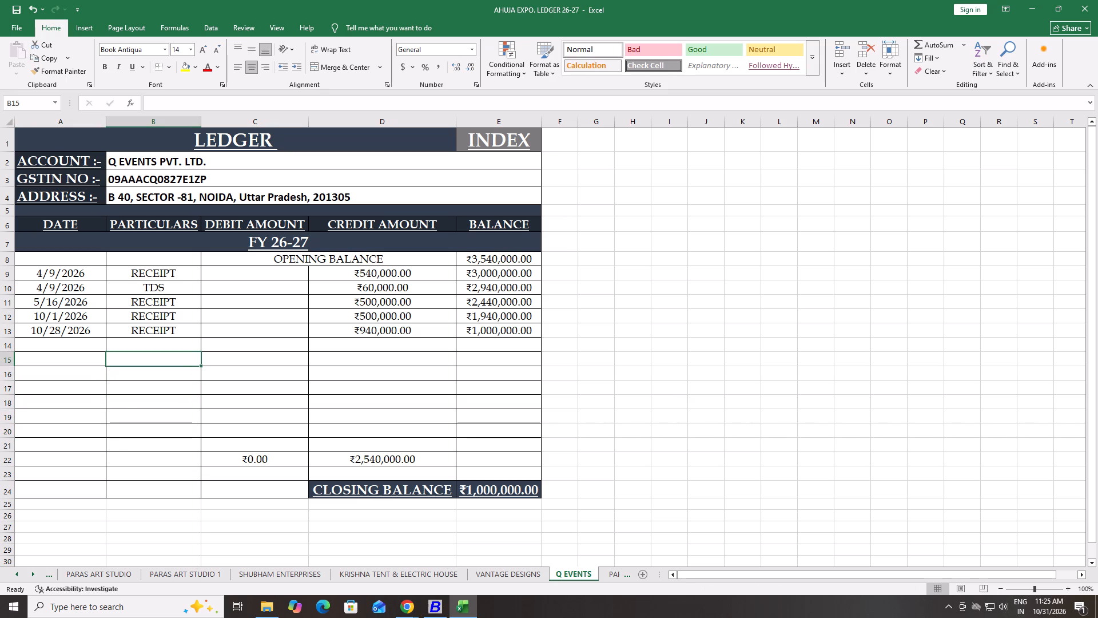
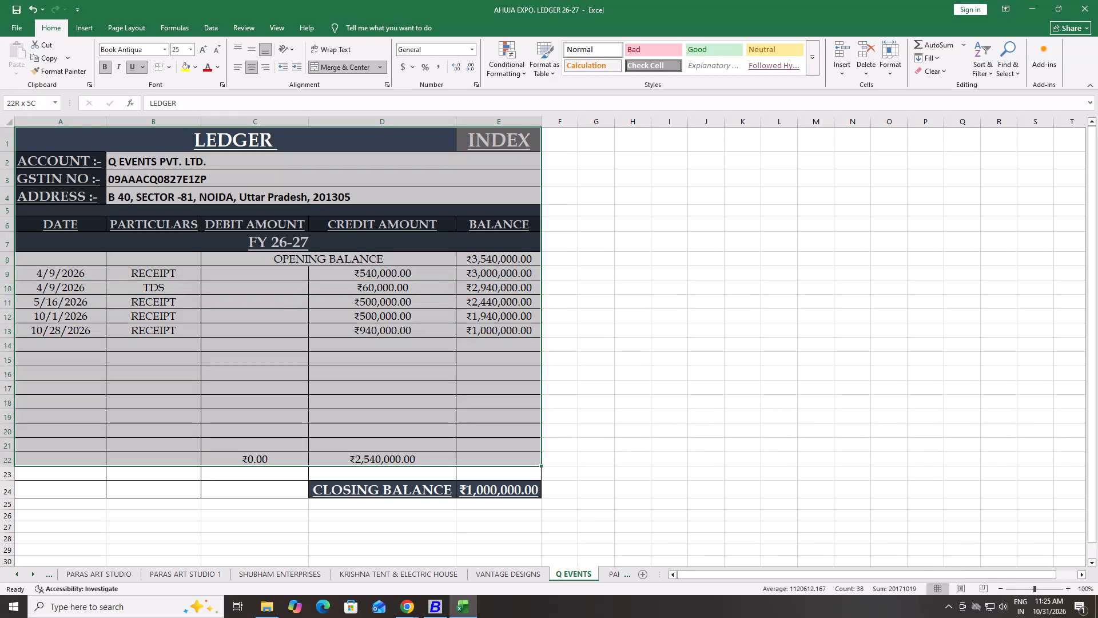
Set the print area of the Q Events ledger to A1:E24, from the ledger heading through the closing balance row.
key("shift+Down")
key("alt+p")
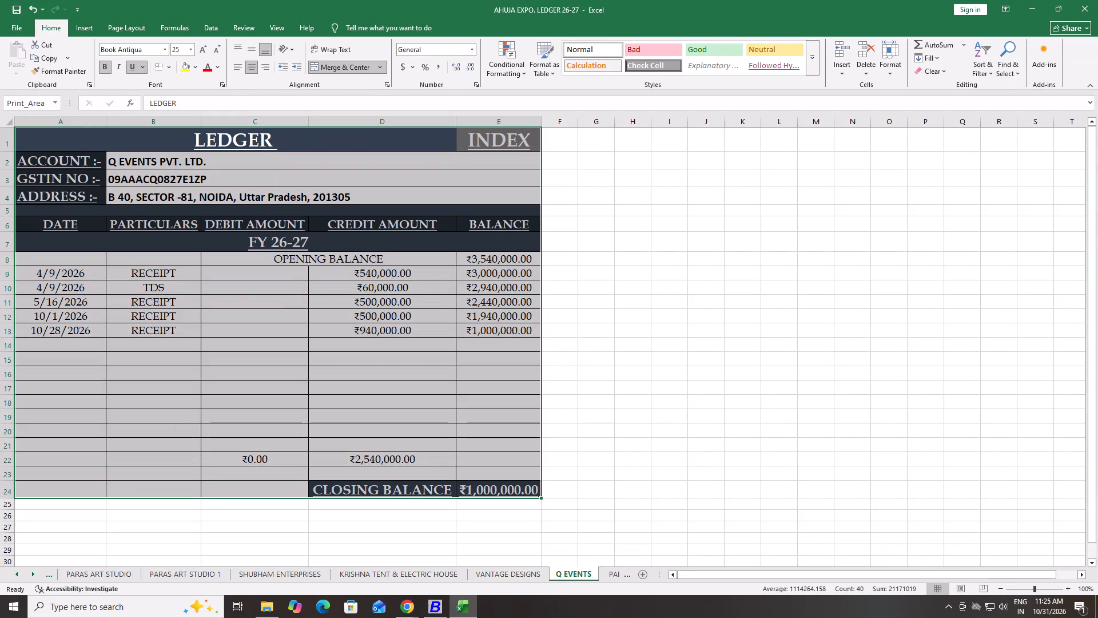
type("rs")
Open the print settings and preview for the Q Events ledger.
key("ctrl+p")
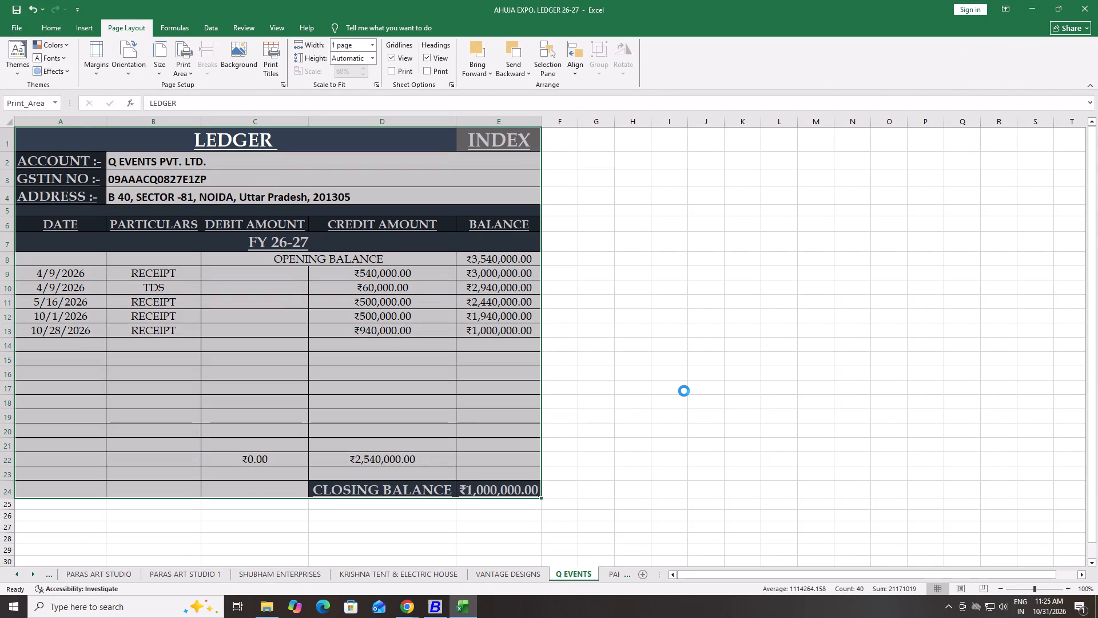
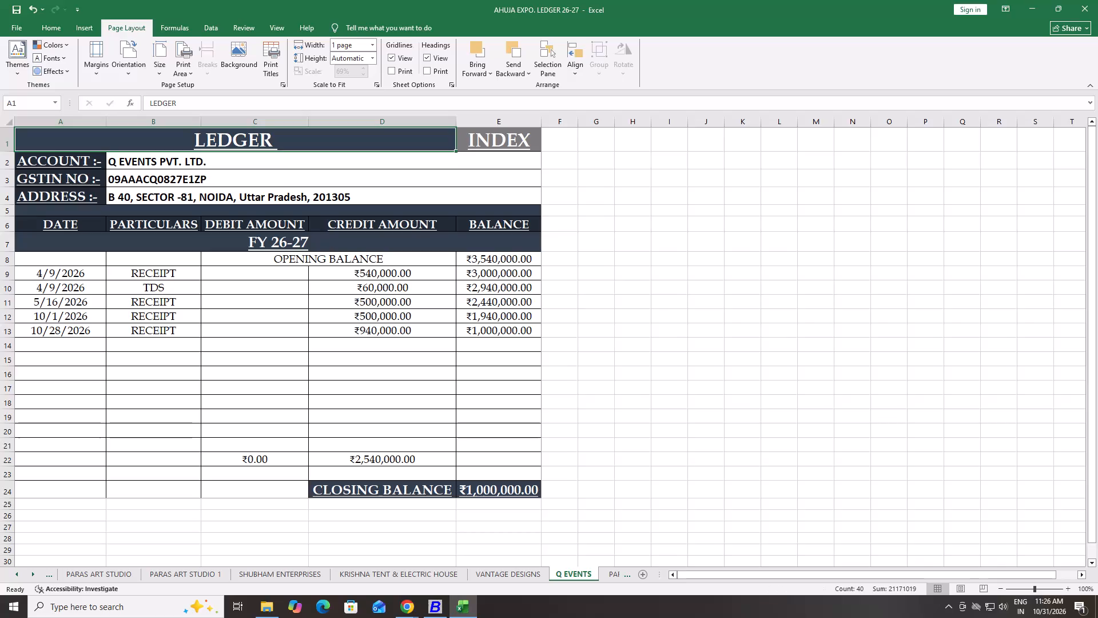
Set the Q Events ledger's print area again to A1:E24, from the ledger heading through the closing balance row.
key("ctrl+shift+Right")
key("ctrl+shift+Down")
key("shift+Down")
key("shift+Down")
key("shift+Down")
key("shift+Down")
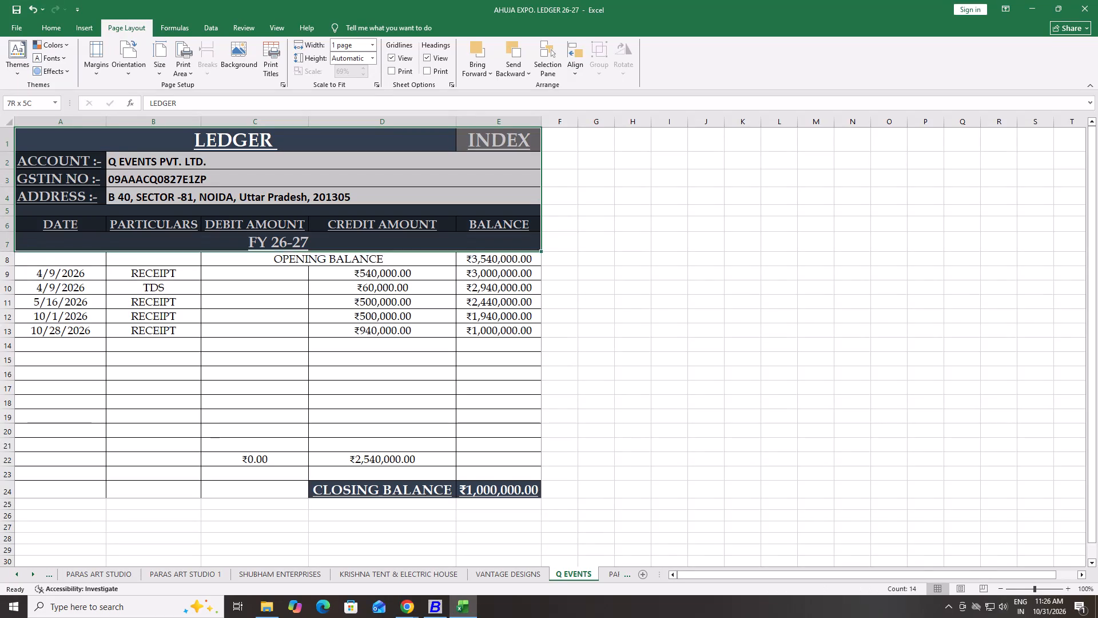
key("shift+Down")
key("shift+Down")
key("shift+Down")
key("shift+Down")
key("shift+Down")
key("shift+Down")
key("shift+Down")
key("shift+Down")
key("shift+Down")
key("shift+Down")
key("shift+Down")
key("shift+Down")
key("shift+Down")
key("shift+Down")
key("shift+Down")
key("shift+Down")
key("shift+Down")
key("shift+Down")
key("shift+Down")
key("shift+Down")
key("shift+Down")
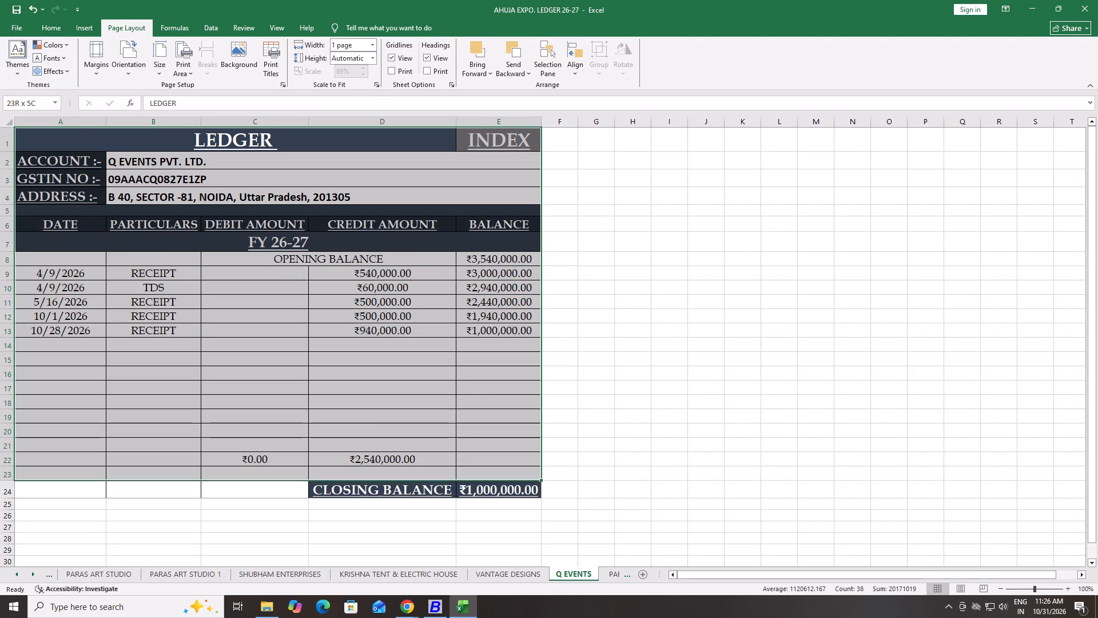
key("alt+p")
type("rs")
Open the print settings and preview for the Q Events ledger.
key("ctrl+p")
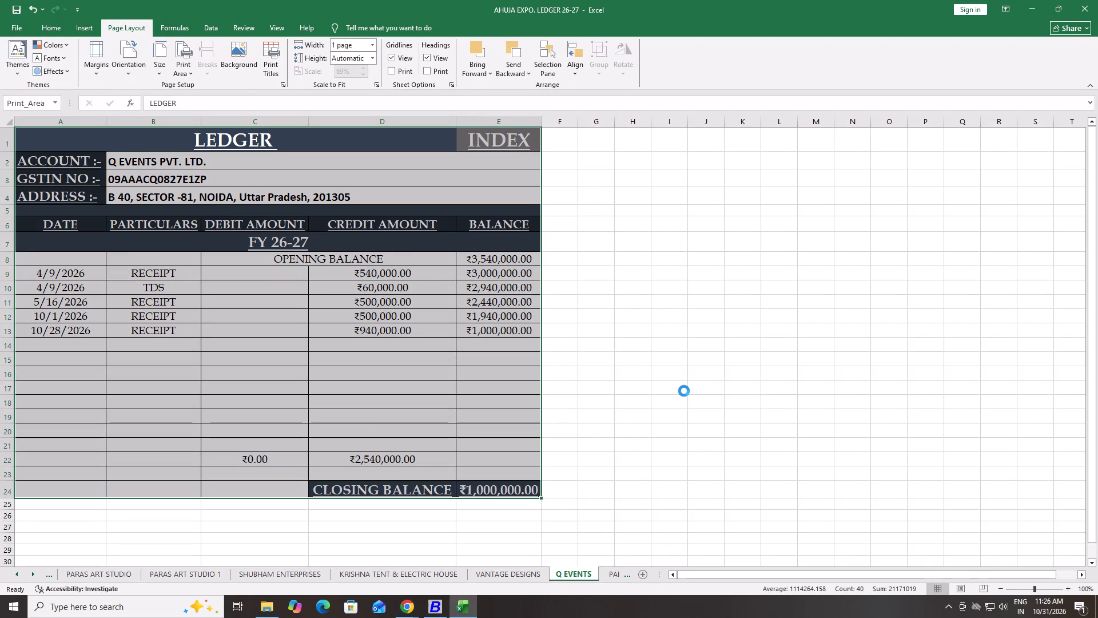
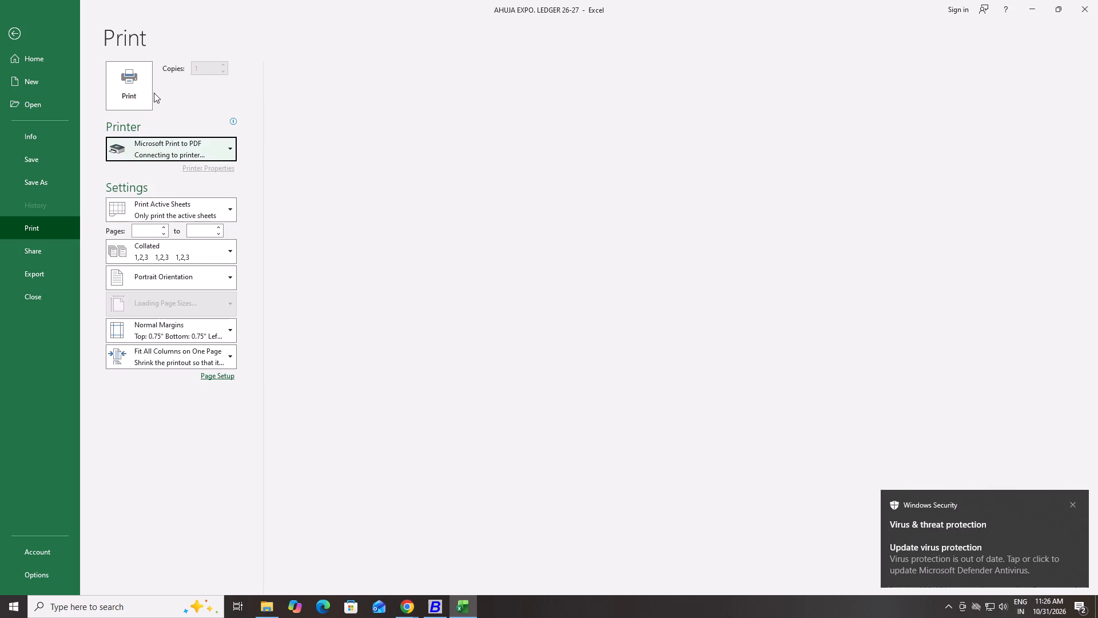
Print the active Q Events ledger sheet to a PDF file using Microsoft Print to PDF.
left_click(145, 91)
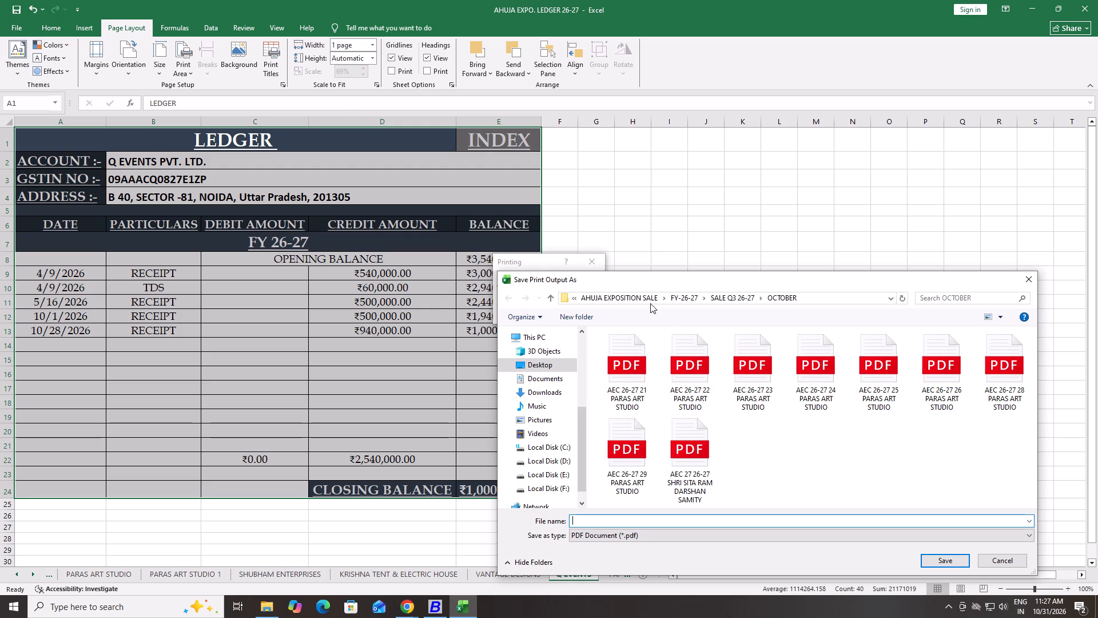
Save the printed ledger PDF to the Desktop with the file name Q Events Ledger.
left_click(630, 294)
left_click(623, 296)
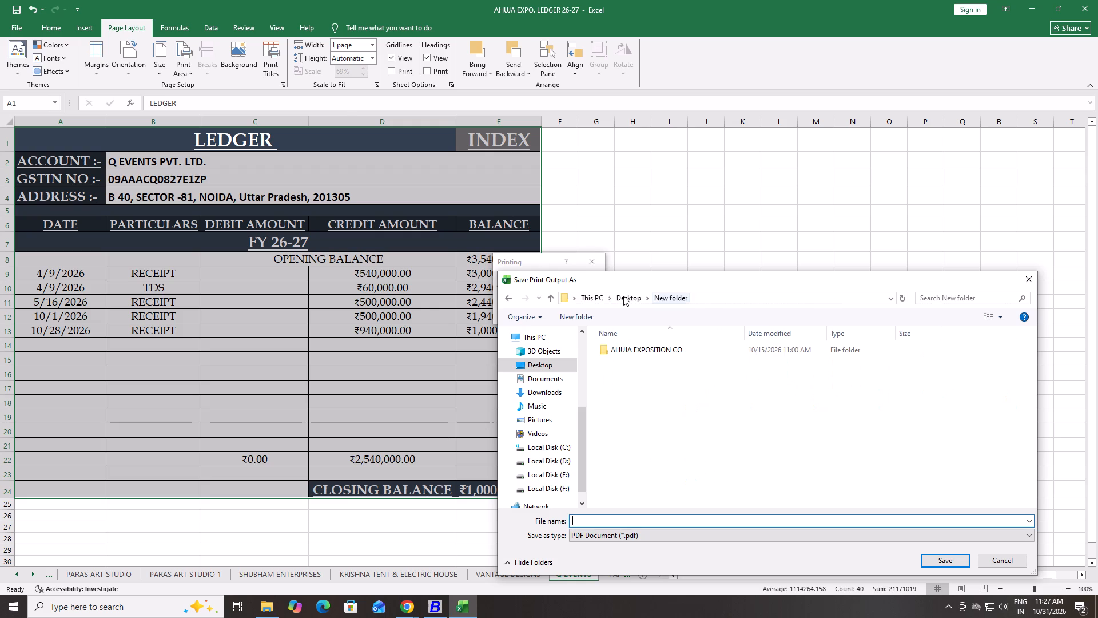
left_click(623, 296)
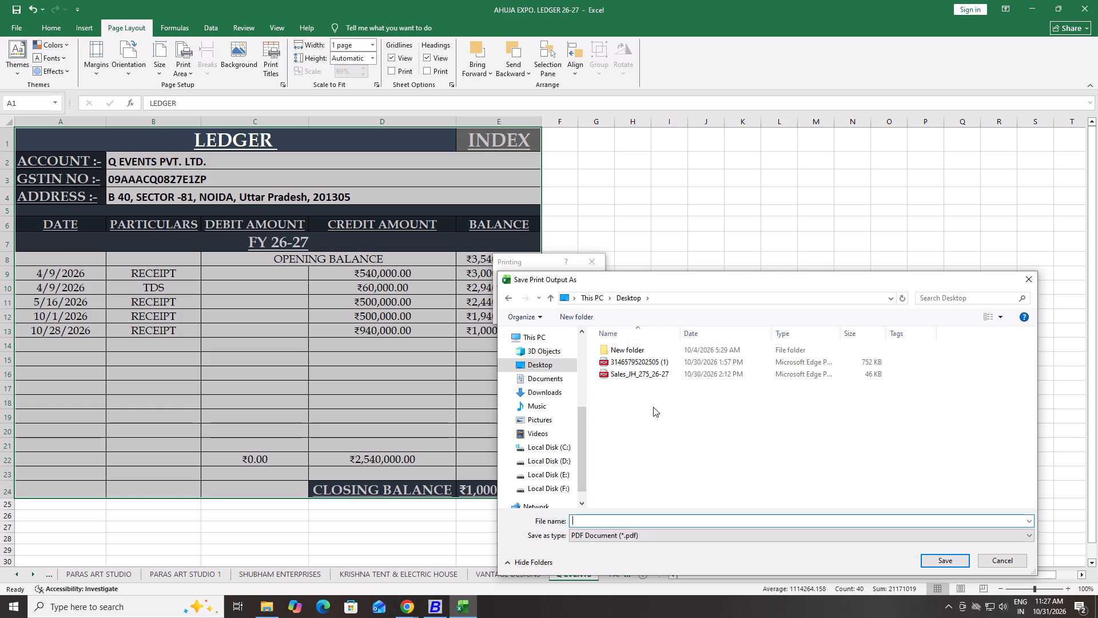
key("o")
key("BackSpace")
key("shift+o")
key("BackSpace")
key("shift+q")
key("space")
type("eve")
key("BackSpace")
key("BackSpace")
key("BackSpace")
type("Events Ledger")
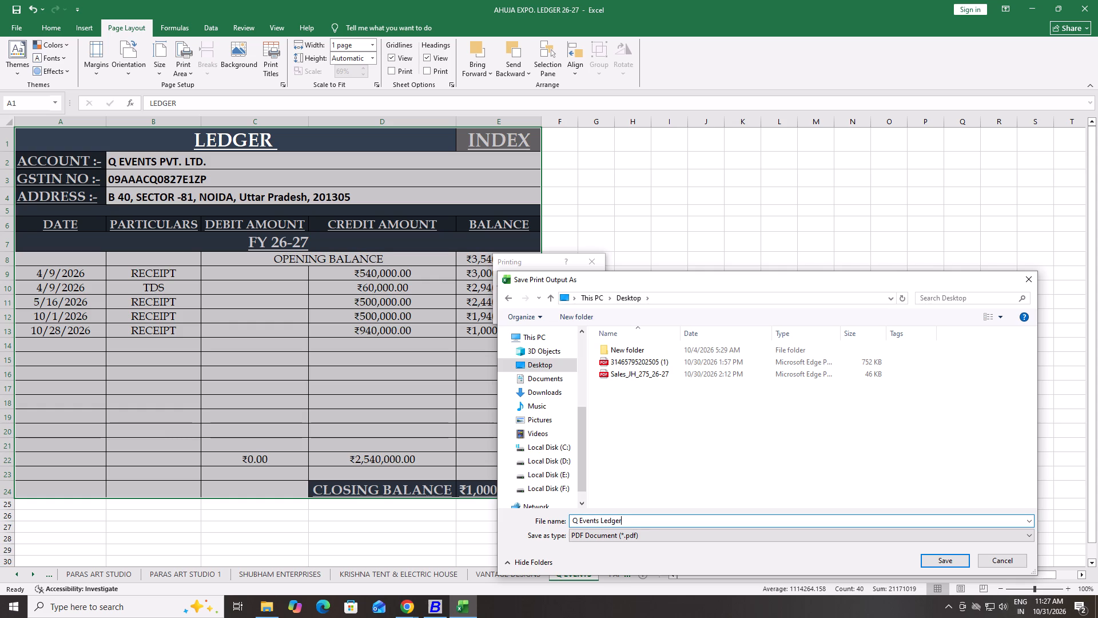
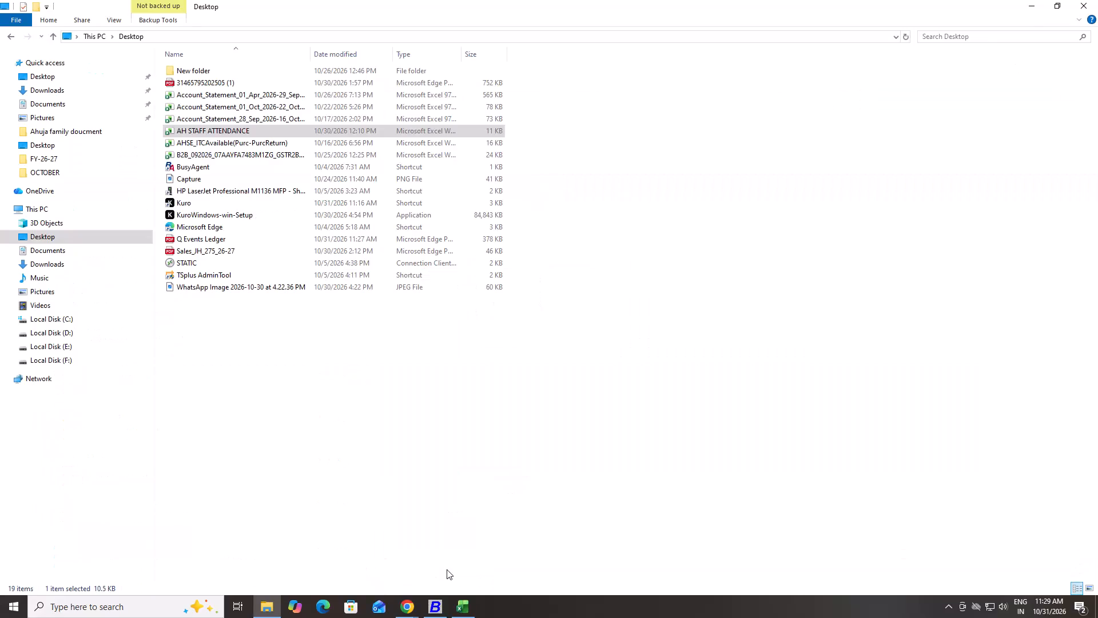
Open the AHUJA EXPOSITION CO folder inside New folder on the Desktop.
key("Up")
key("Up")
key("Return")
key("Down")
key("Down")
key("Down")
key("Up")
key("Up")
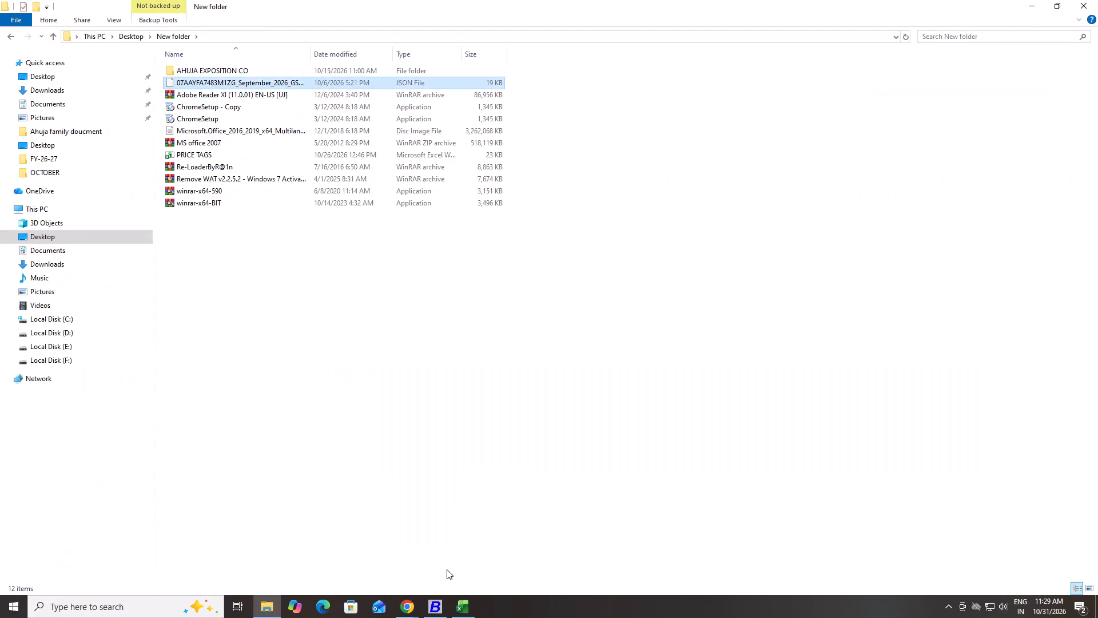
key("Up")
key("Return")
Go into the AHUJA EXPOSITION SALE folder and open its FY-26-27 subfolder.
key("Down")
key("Down")
key("Down")
key("Down")
key("Down")
key("Down")
key("Down")
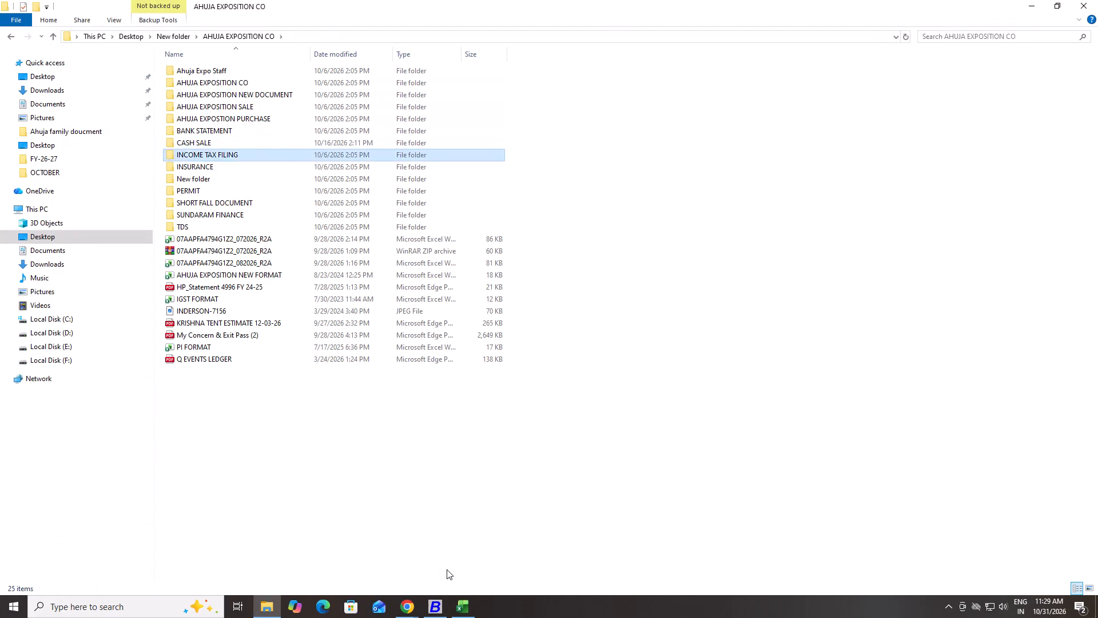
key("Down")
key("Up")
key("Up")
key("Up")
key("Up")
key("Up")
key("Return")
key("Down")
key("Down")
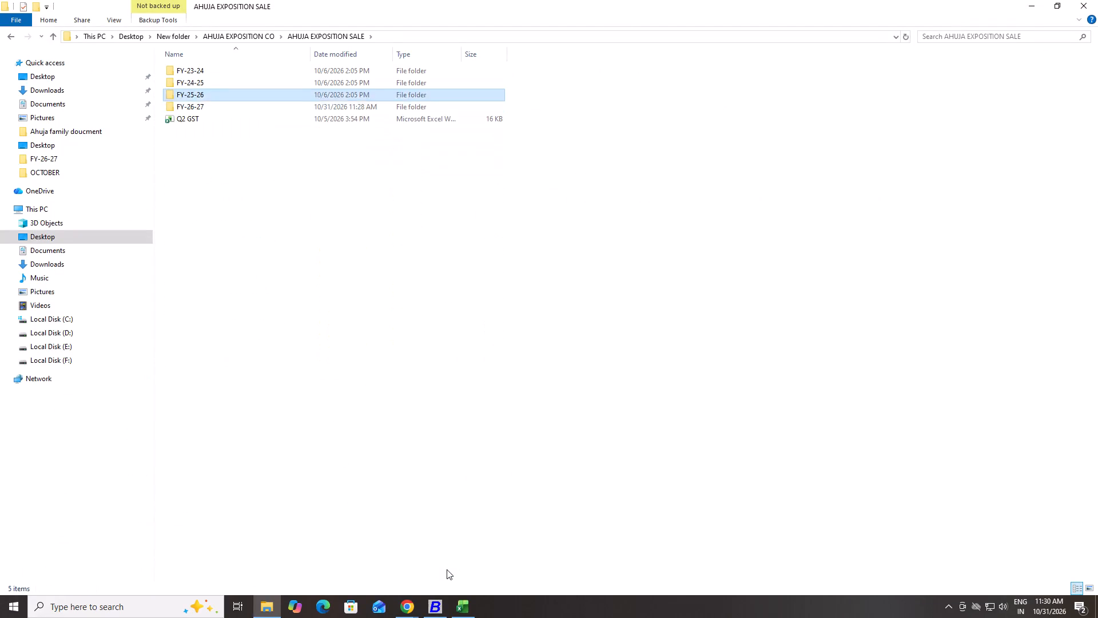
key("Down")
key("Down")
key("Up")
key("Return")
Open the AHUJA EXPO. LEDGER 26-27 workbook from the FY-26-27 folder.
key("Down")
key("Down")
key("Down")
key("Down")
key("Up")
key("Down")
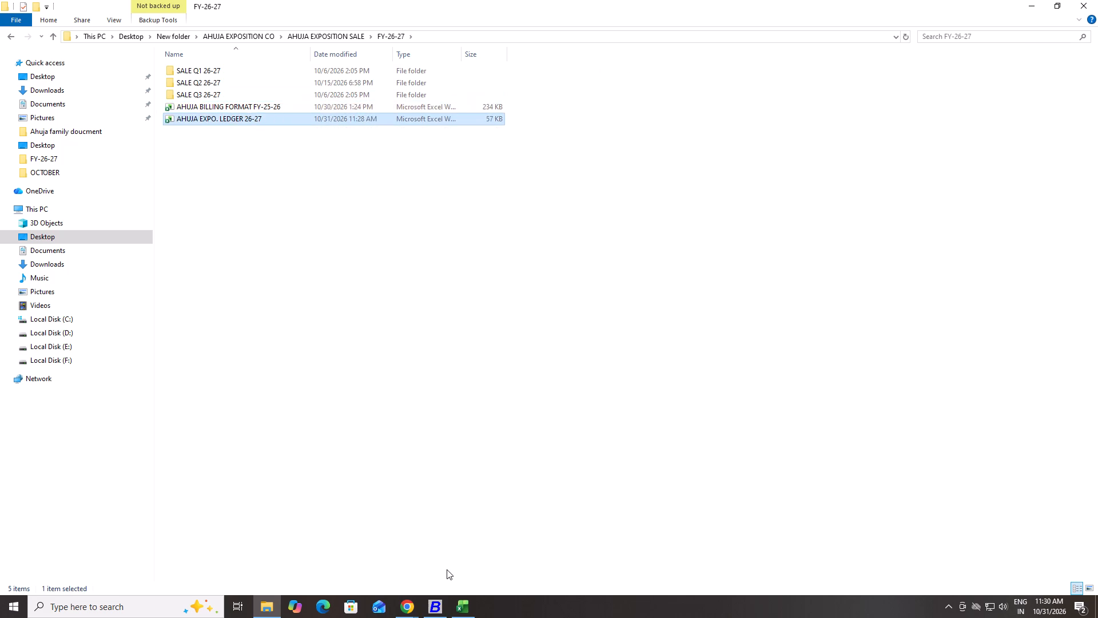
key("Up")
key("Down")
key("Up")
key("Down")
key("Return")
key("Up")
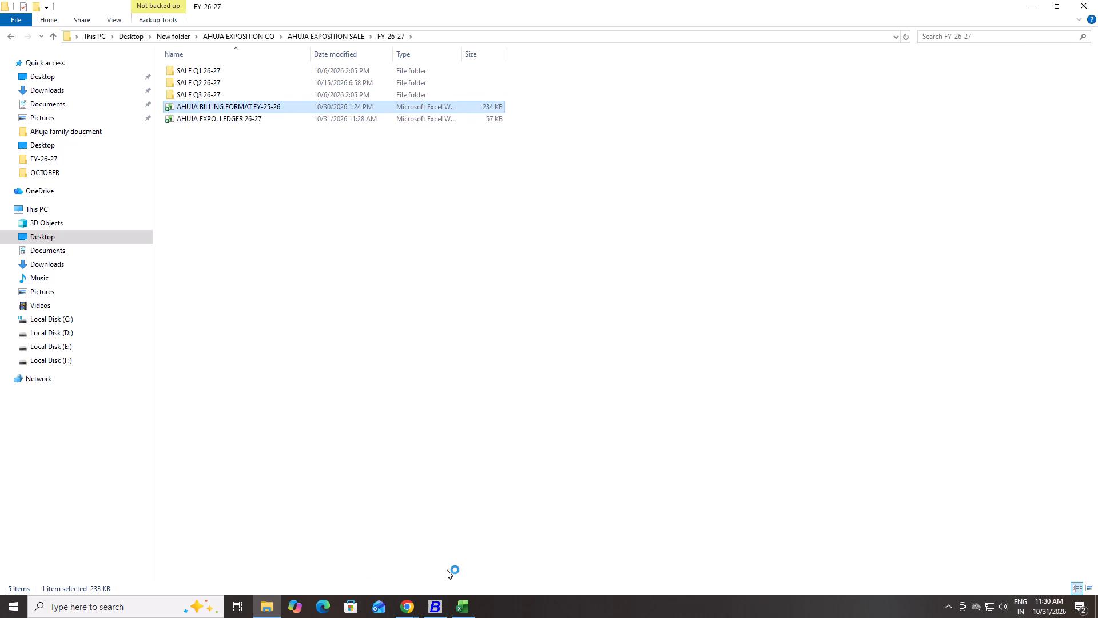
key("Down")
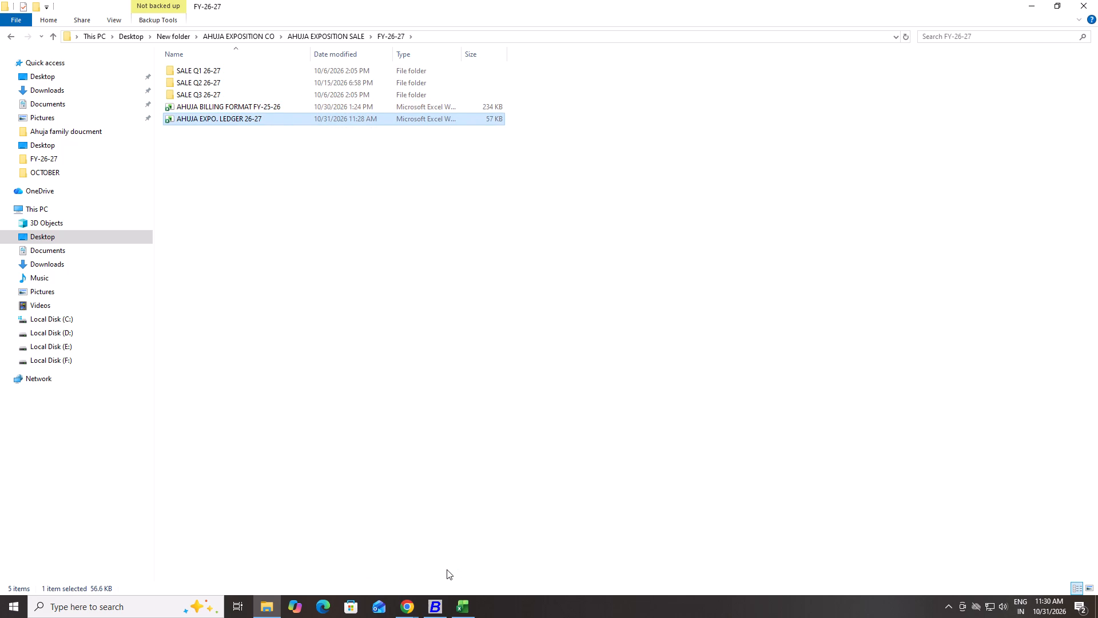
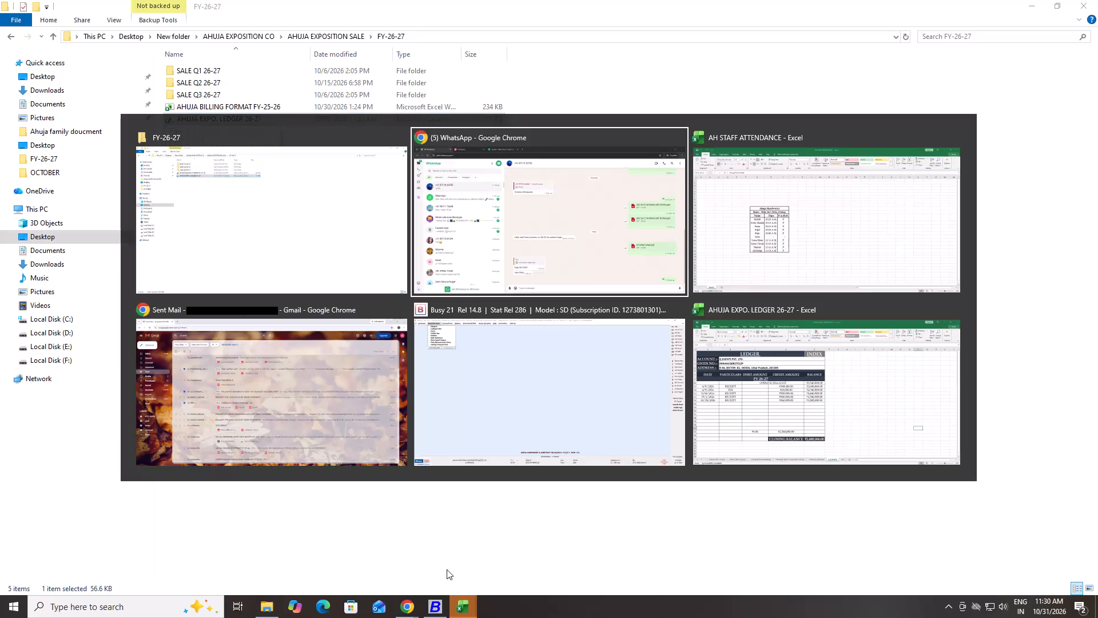
Switch to the AHUJA EXPO. LEDGER 26-27 workbook in Excel.
key("alt+Tab")
key("alt+Tab")
key("alt+Tab")
key("alt+Tab")
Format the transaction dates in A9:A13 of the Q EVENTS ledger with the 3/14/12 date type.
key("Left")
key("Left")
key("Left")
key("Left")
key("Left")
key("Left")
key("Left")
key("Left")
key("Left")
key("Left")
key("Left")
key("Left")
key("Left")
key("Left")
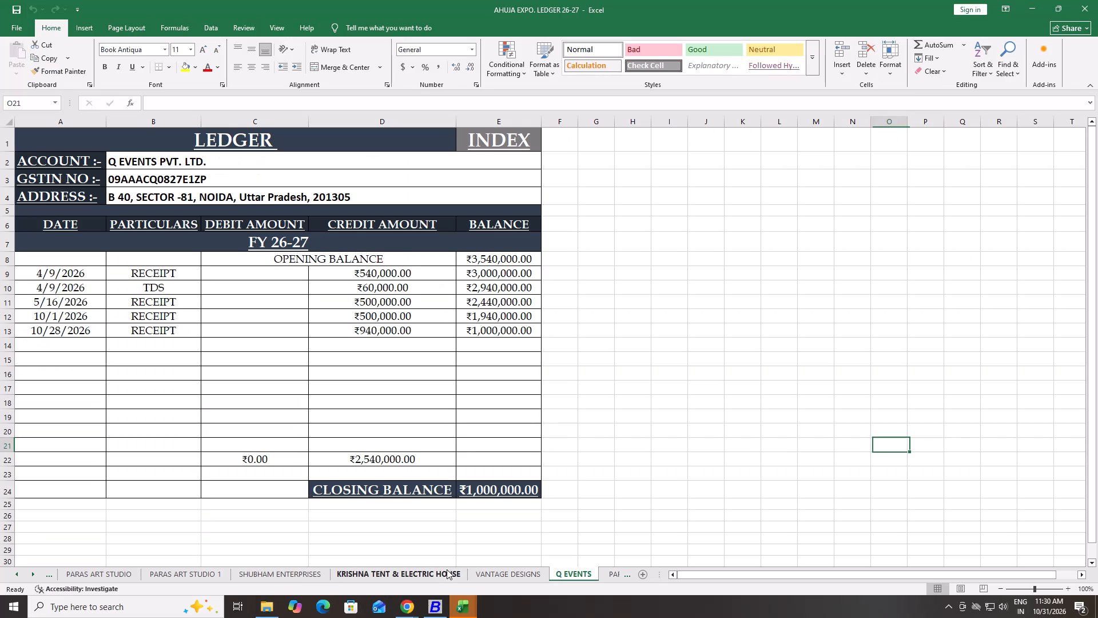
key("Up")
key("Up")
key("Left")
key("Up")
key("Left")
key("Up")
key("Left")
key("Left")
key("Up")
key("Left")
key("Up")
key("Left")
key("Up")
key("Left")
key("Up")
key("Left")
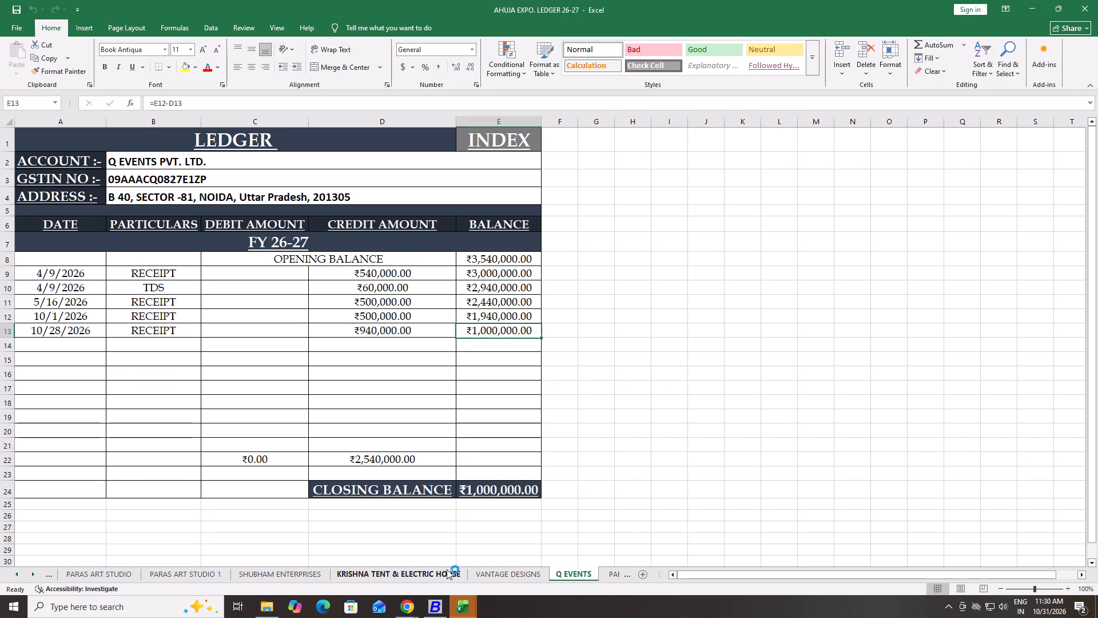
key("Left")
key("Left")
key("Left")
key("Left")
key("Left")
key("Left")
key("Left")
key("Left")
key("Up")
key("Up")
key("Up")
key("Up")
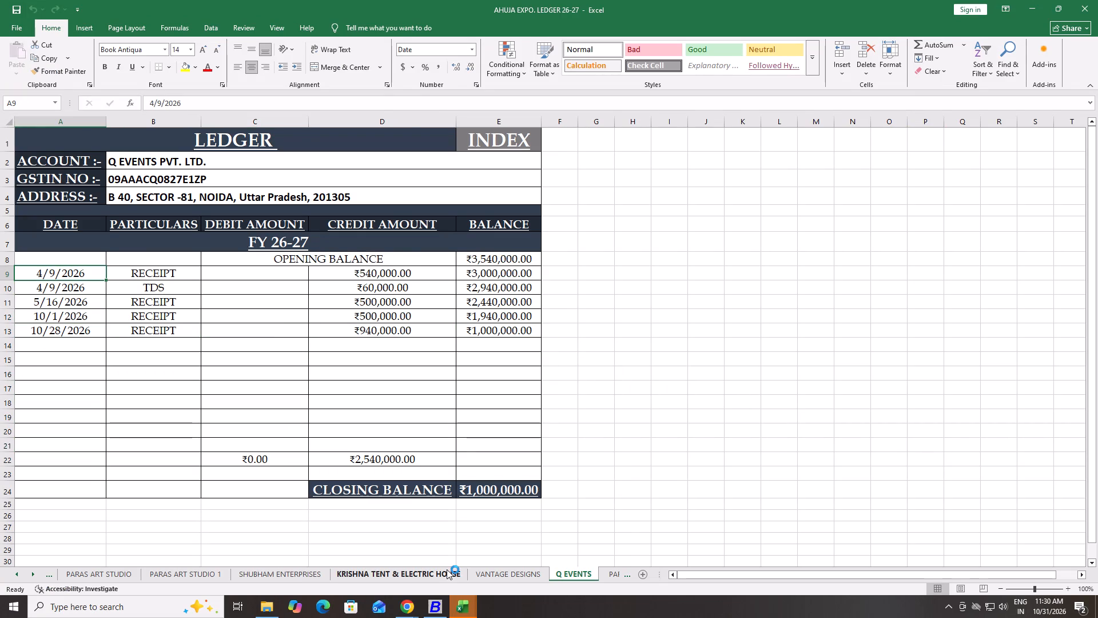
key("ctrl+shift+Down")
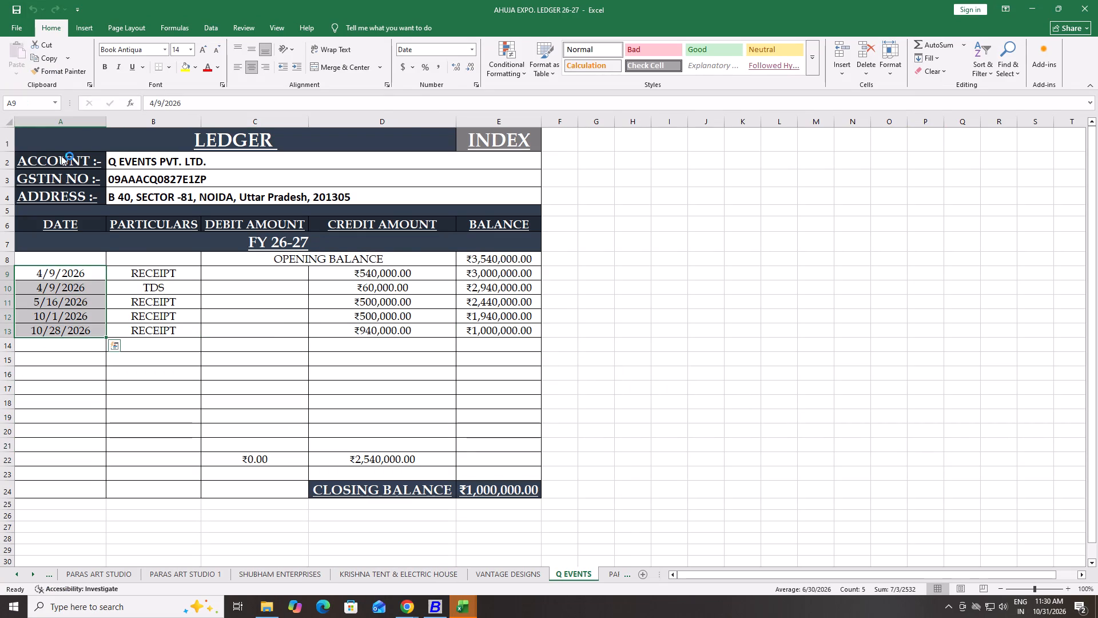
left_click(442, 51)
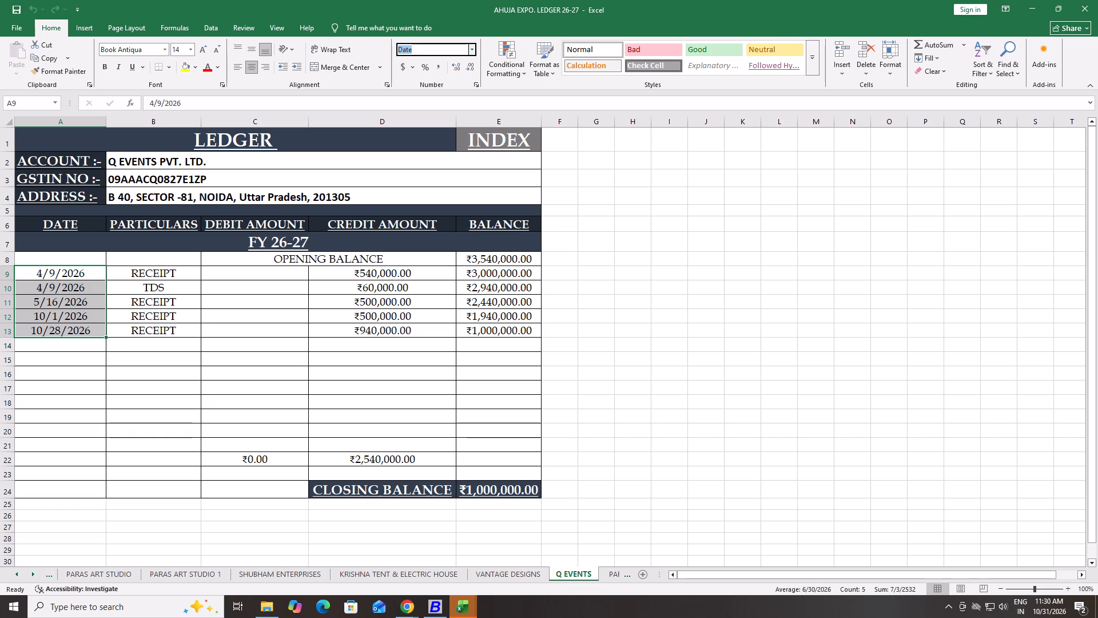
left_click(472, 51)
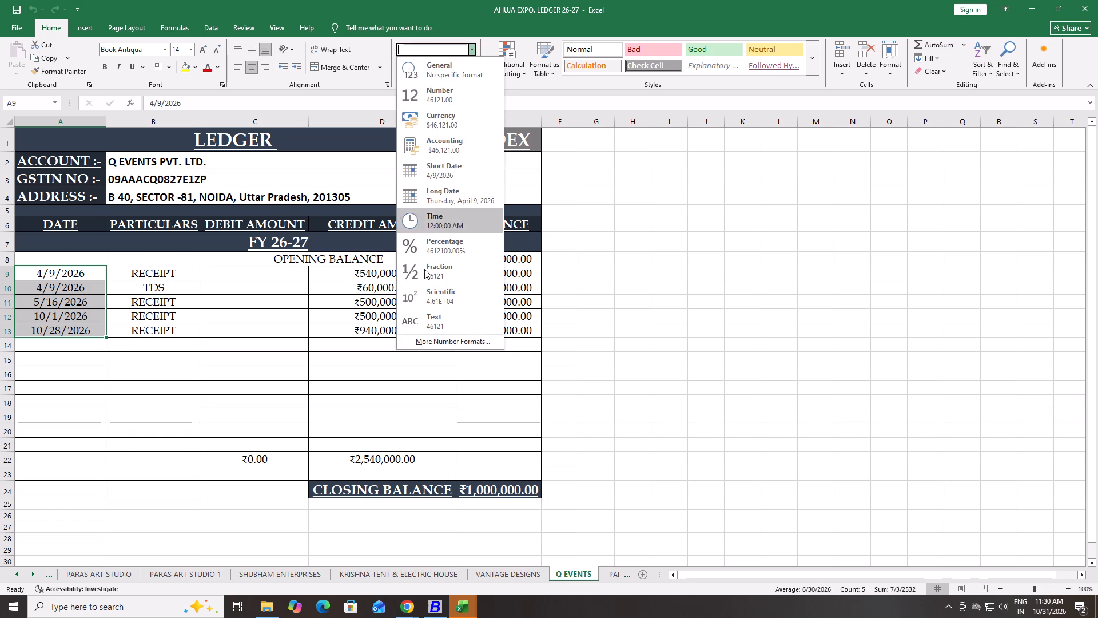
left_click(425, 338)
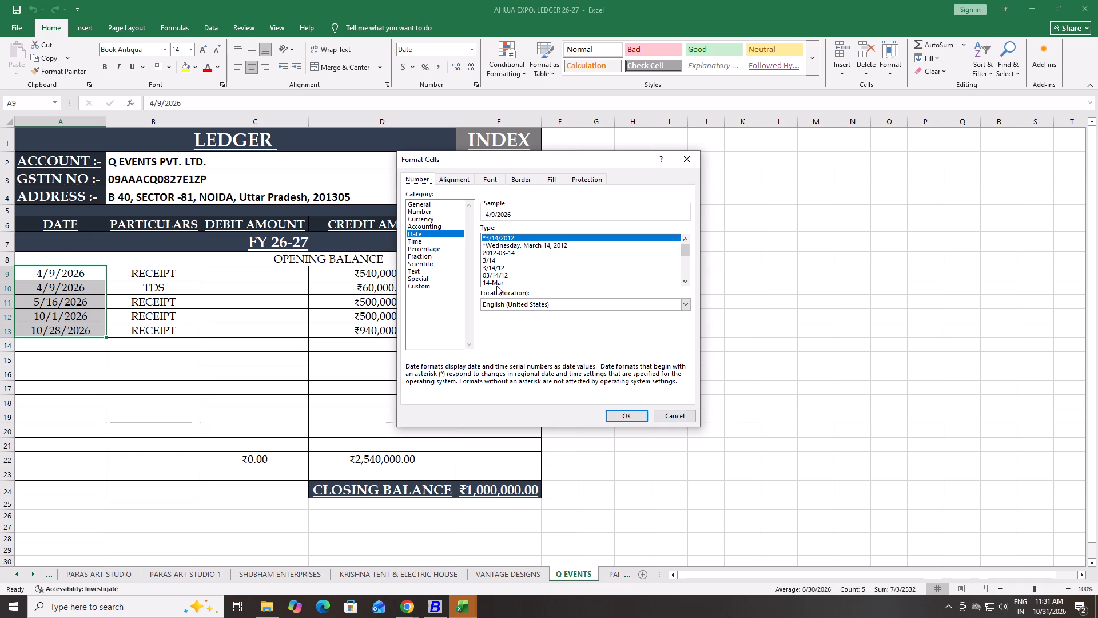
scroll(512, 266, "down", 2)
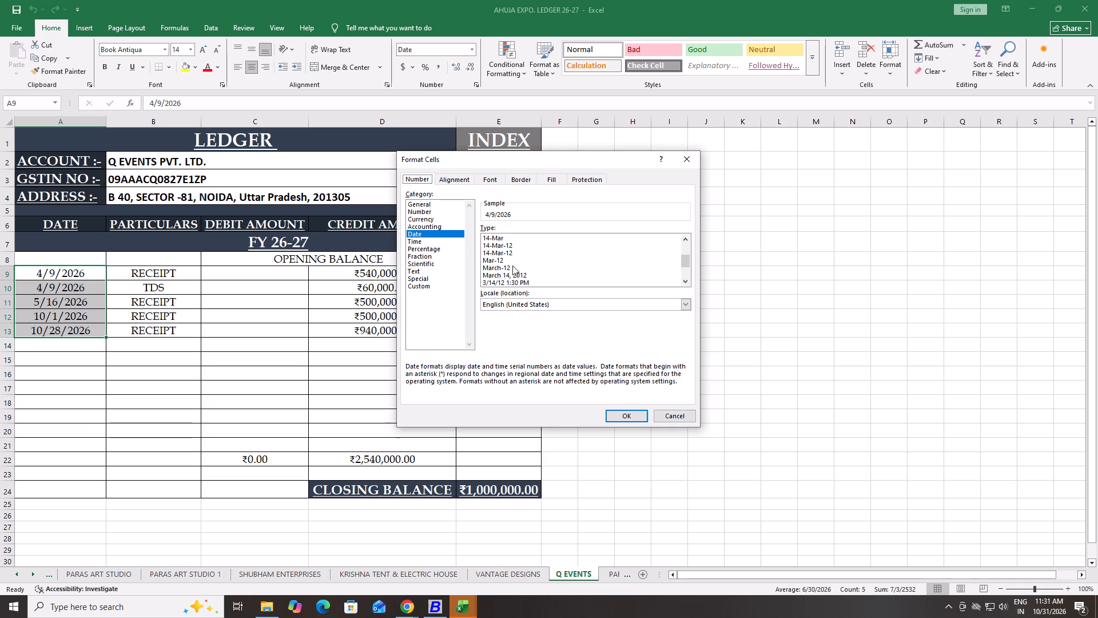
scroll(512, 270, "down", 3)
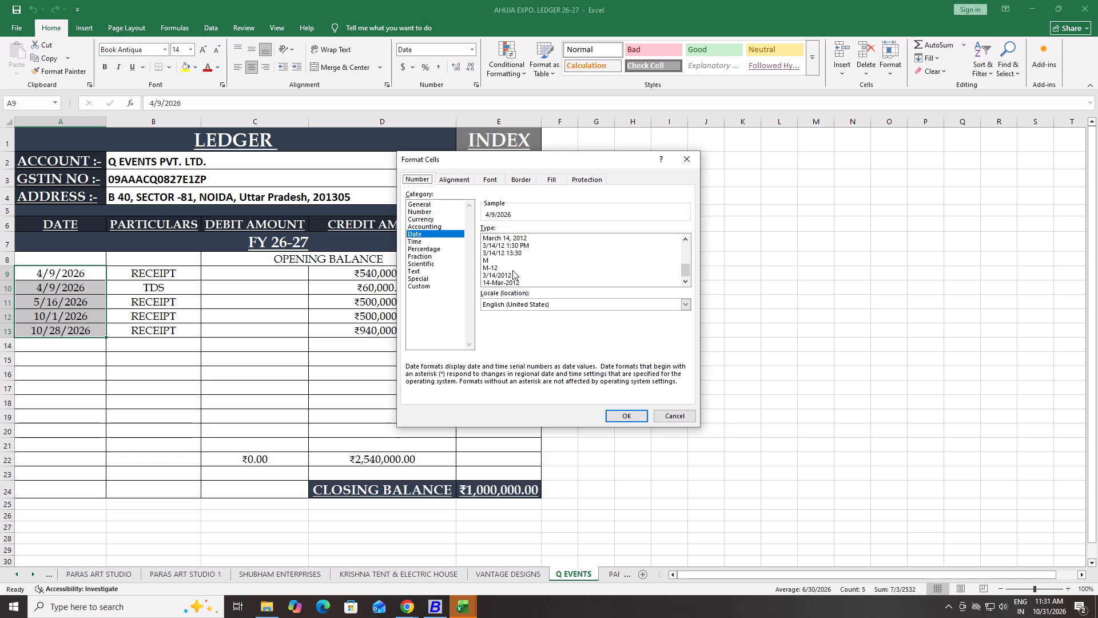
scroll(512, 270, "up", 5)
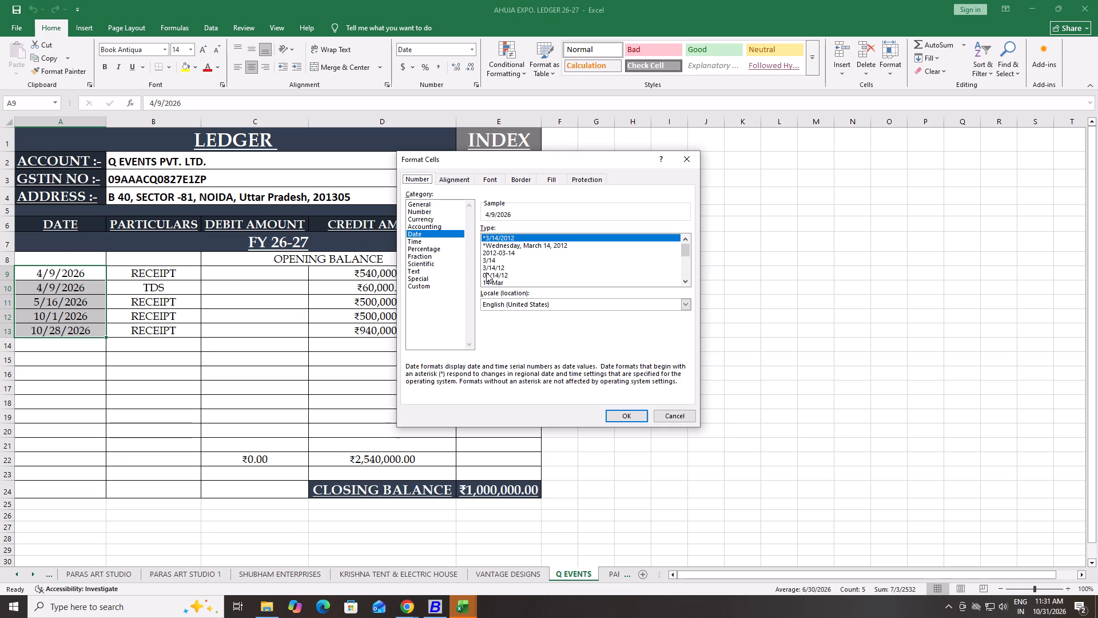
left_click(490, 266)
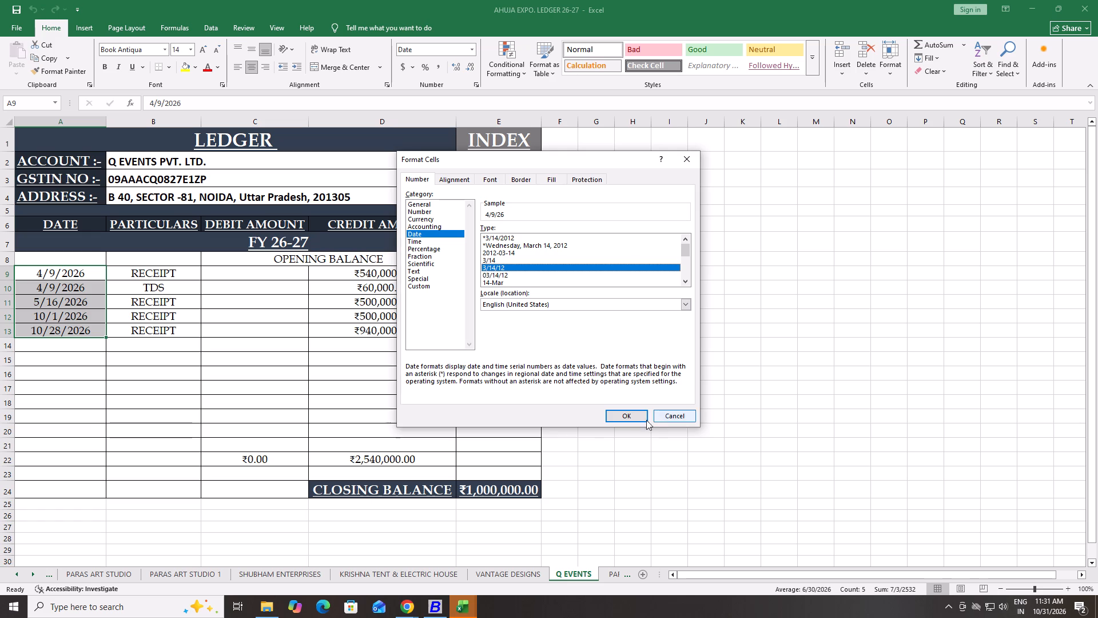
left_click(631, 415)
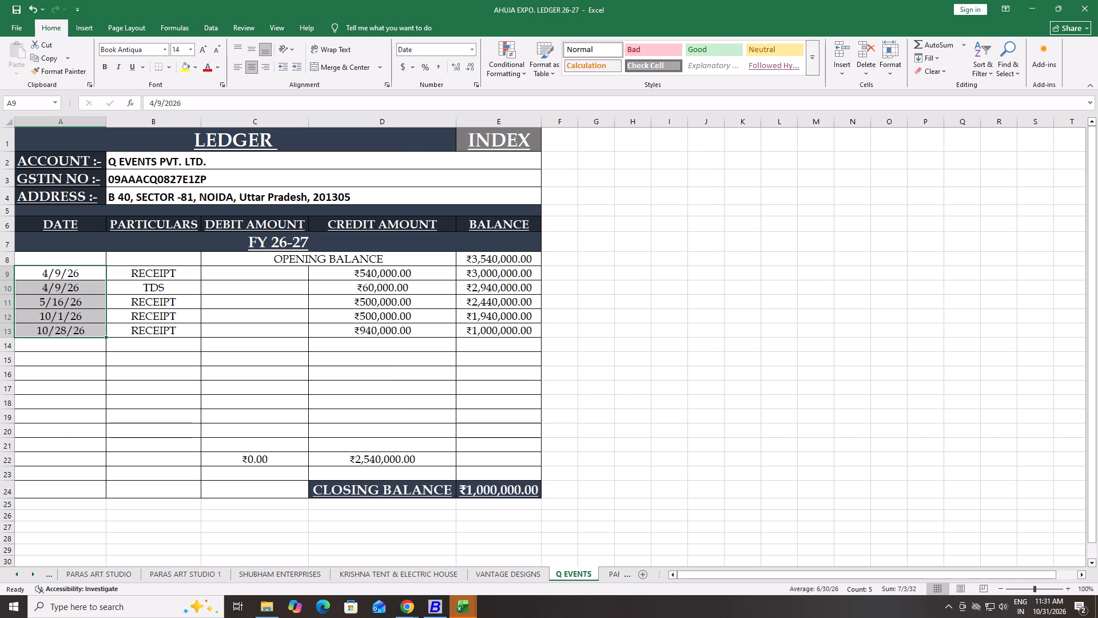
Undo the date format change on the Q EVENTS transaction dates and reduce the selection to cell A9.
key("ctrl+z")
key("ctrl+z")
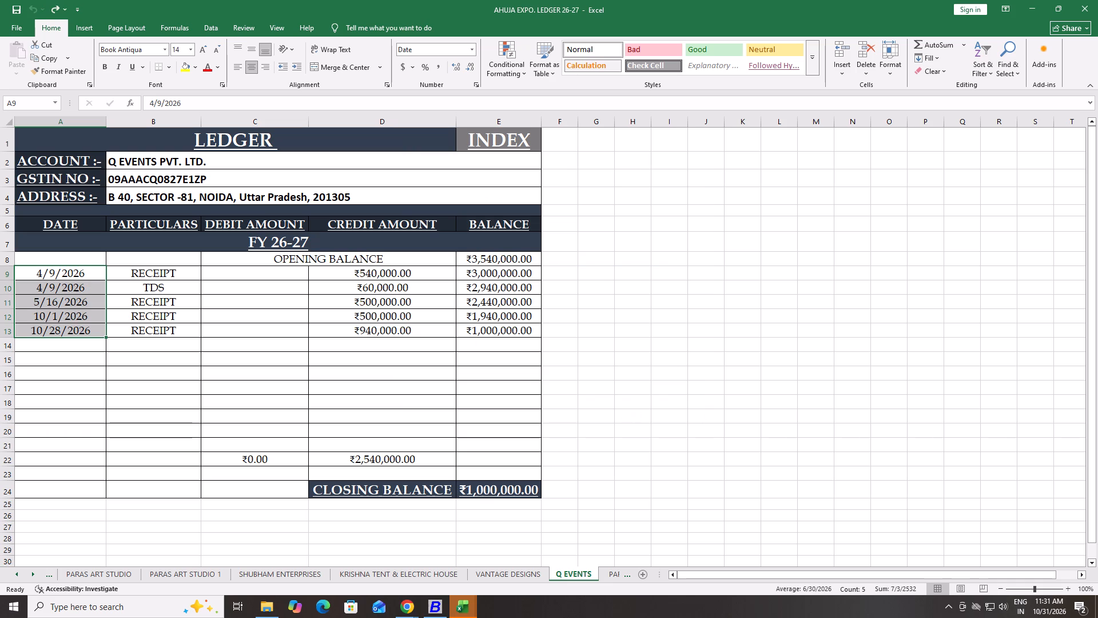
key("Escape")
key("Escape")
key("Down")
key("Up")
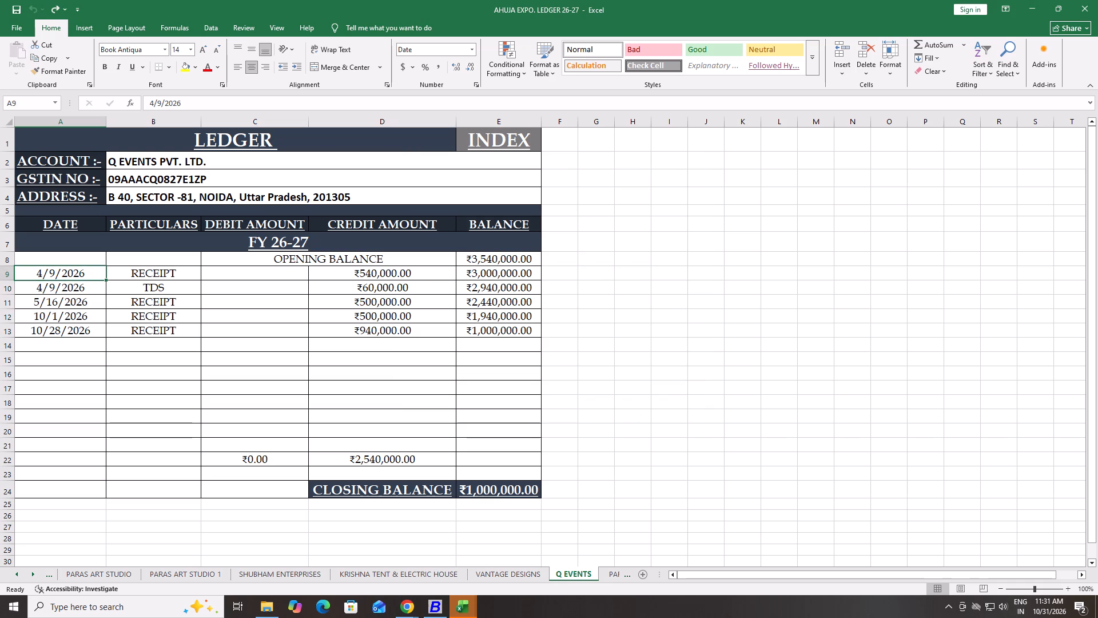
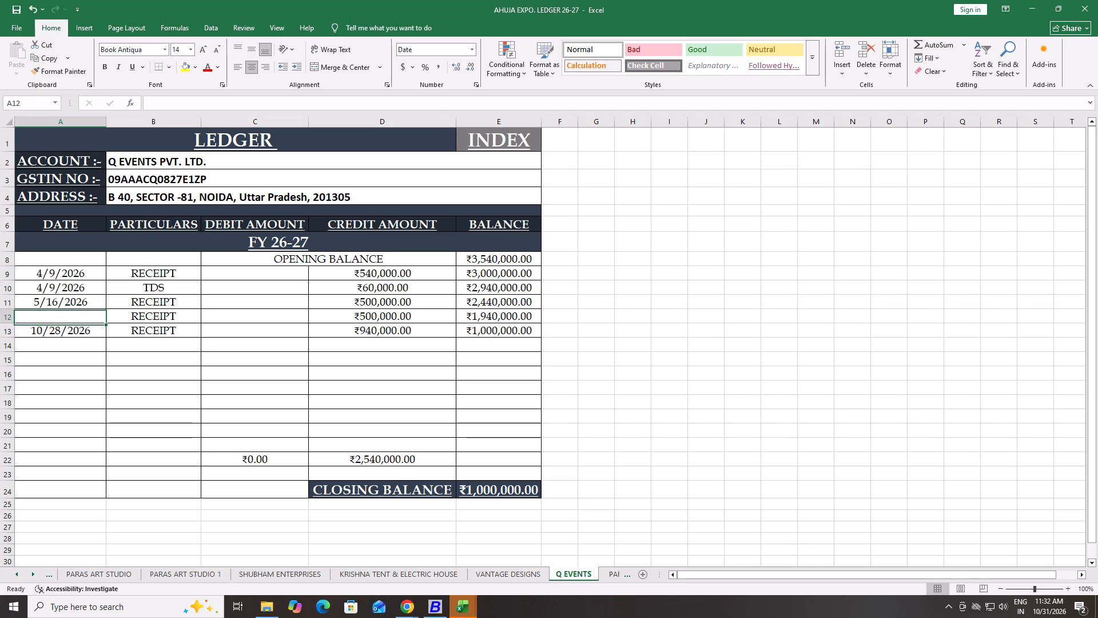
Restore the cleared date in A12 of the Q EVENTS ledger and rewrite it as 1/10/2026.
key("ctrl+z")
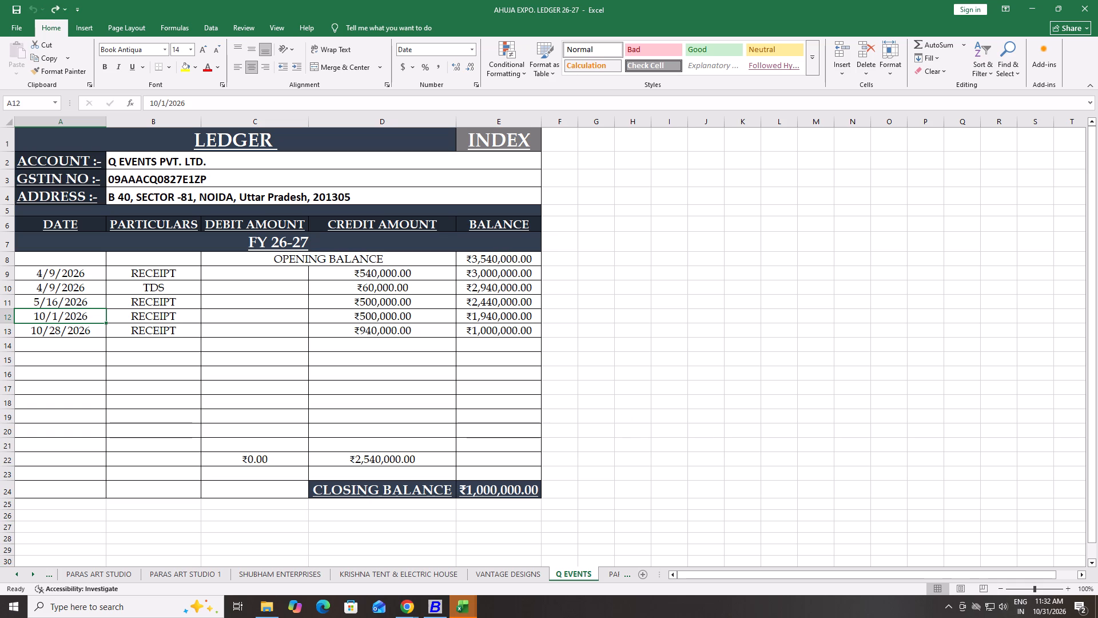
key("F2")
key("Left")
key("Left")
key("Left")
key("Left")
key("Left")
key("Left")
key("Right")
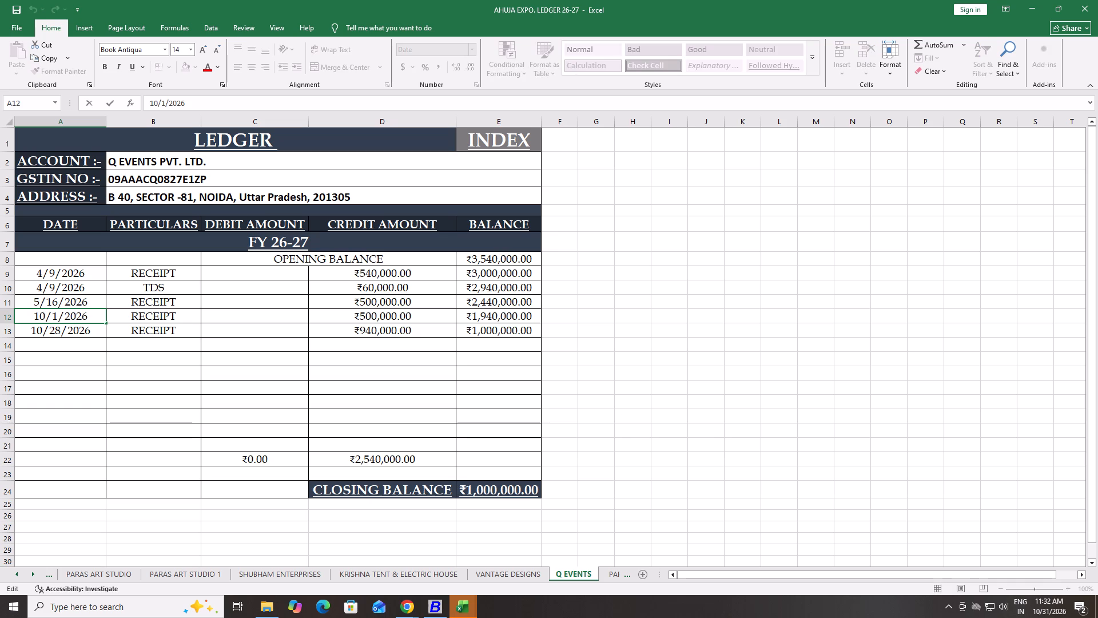
key("BackSpace")
key("Left")
key("Left")
key("Right")
key("BackSpace")
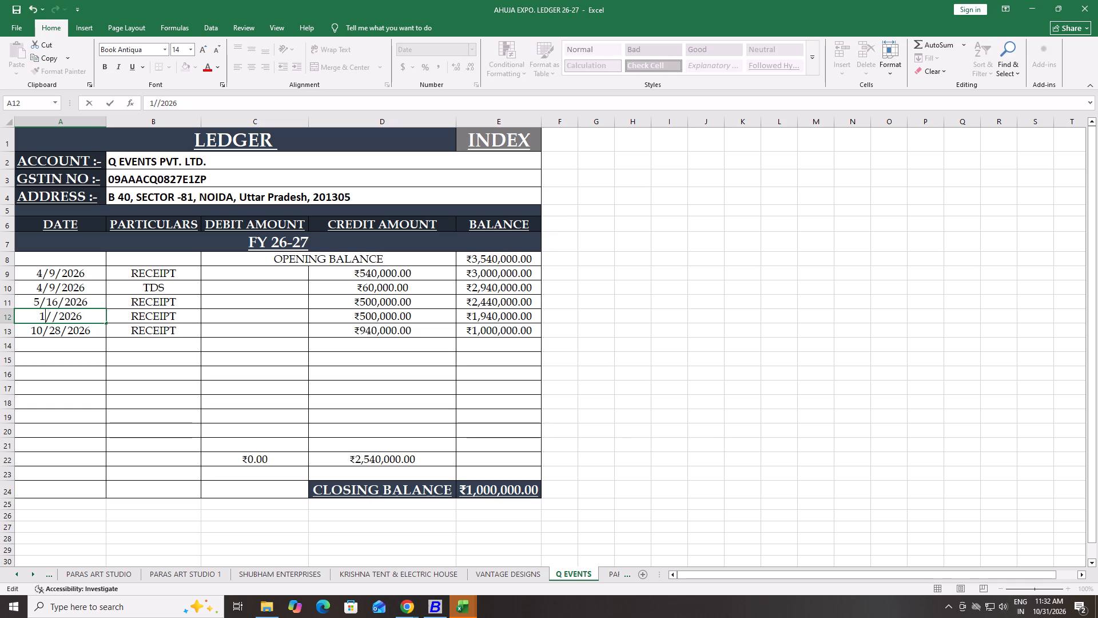
key("Right")
type("10")
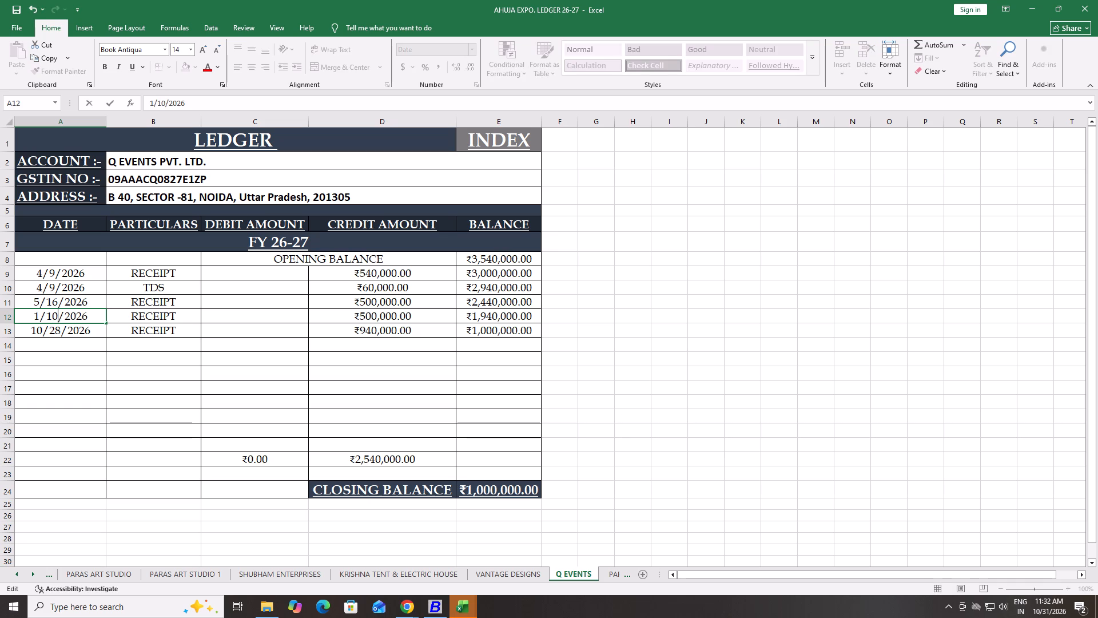
key("Return")
Rewrite the receipt date in A13 in day-first order as 28/10/2026.
key("F2")
key("Left")
key("Left")
key("Left")
key("Left")
key("Left")
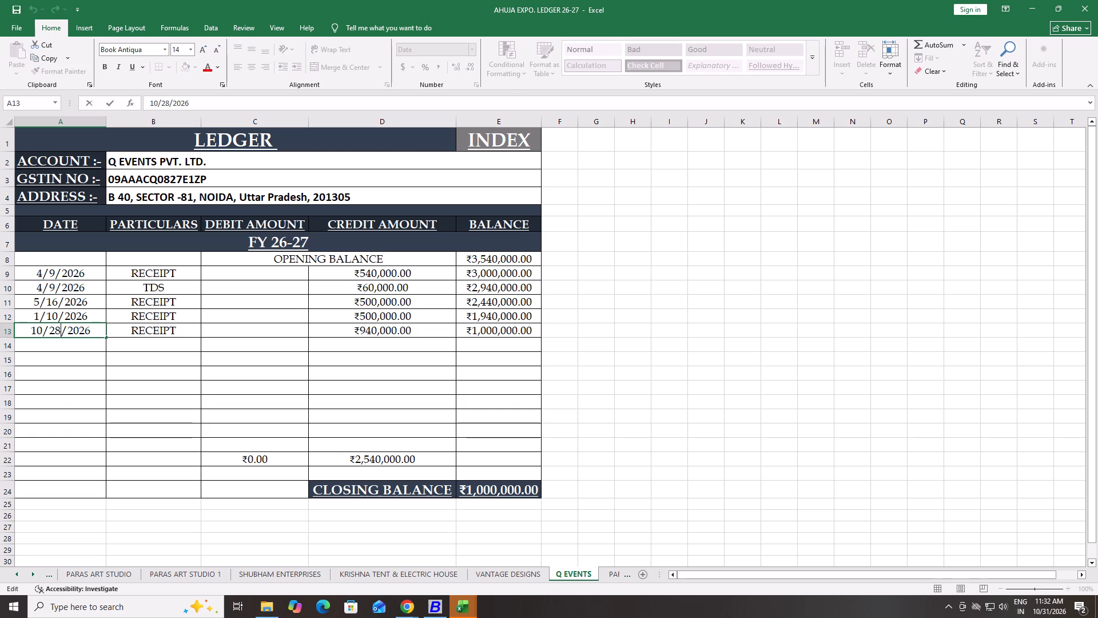
key("BackSpace")
key("BackSpace")
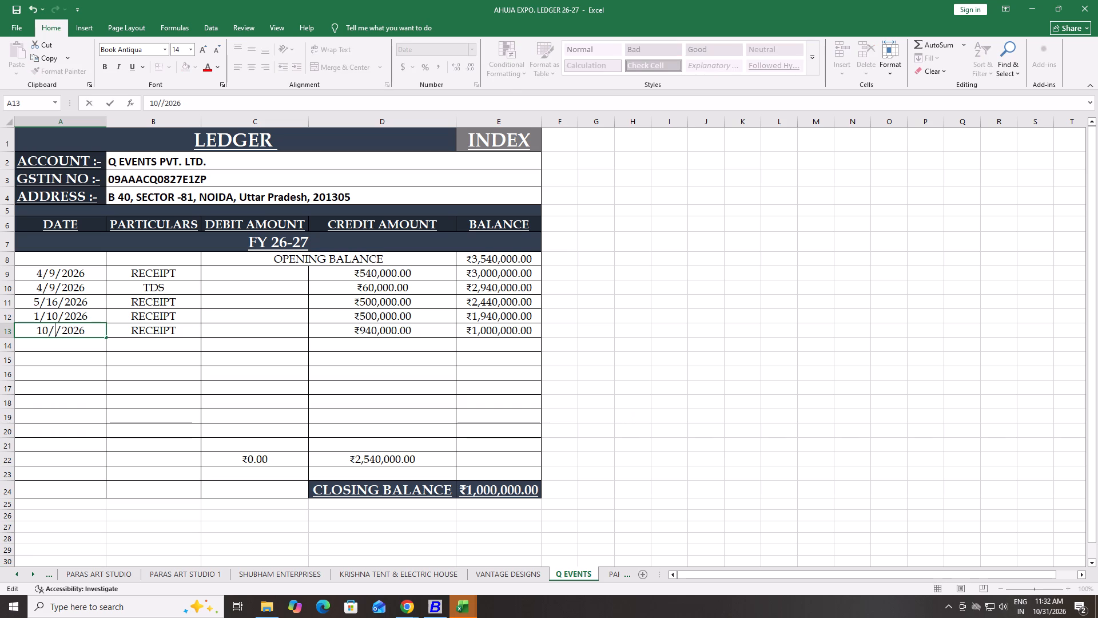
type("10")
key("Left")
key("Left")
key("Left")
key("Left")
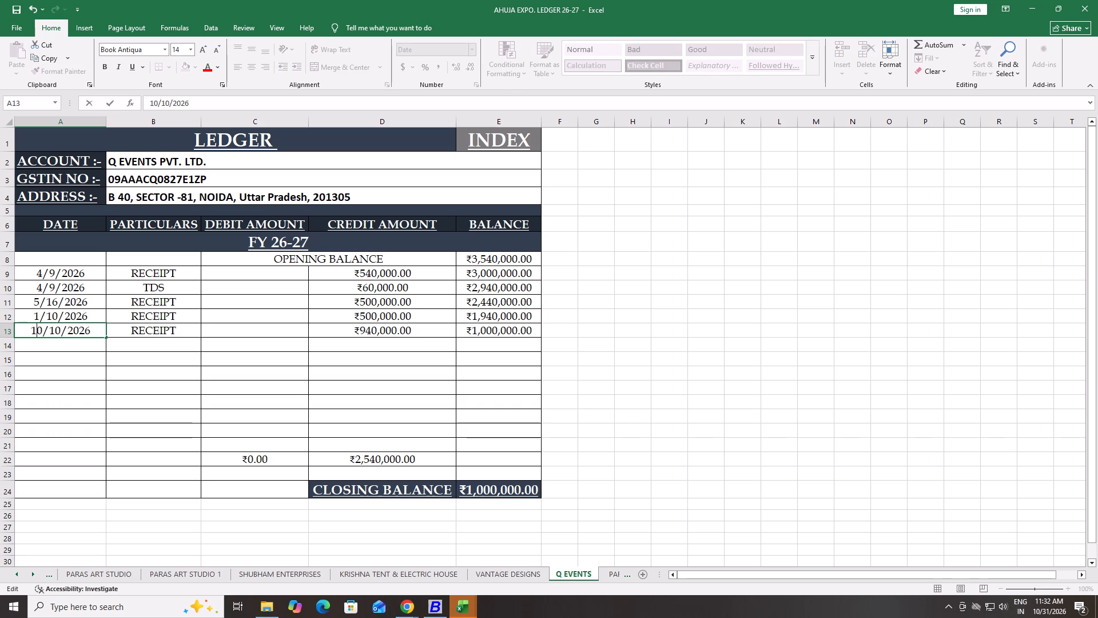
key("Right")
key("BackSpace")
key("BackSpace")
type("28")
key("Return")
Rewrite the receipt date in A11 in day-first order as 16/5/2026.
key("Up")
key("Up")
key("Up")
key("Up")
key("Down")
key("F2")
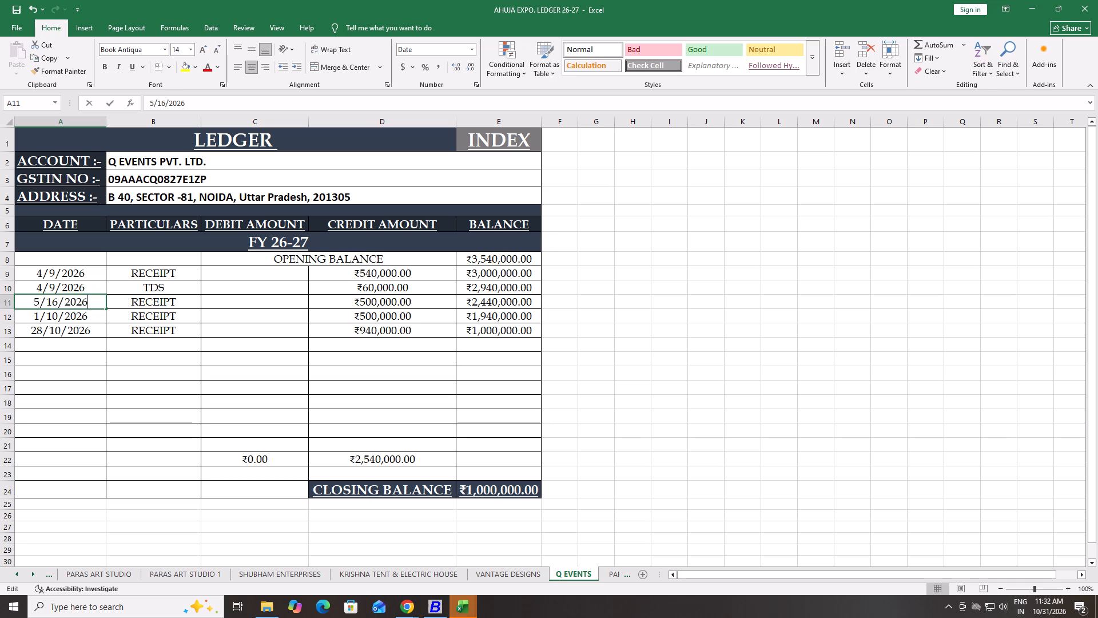
key("Left")
key("Left")
key("Left")
key("Left")
key("Left")
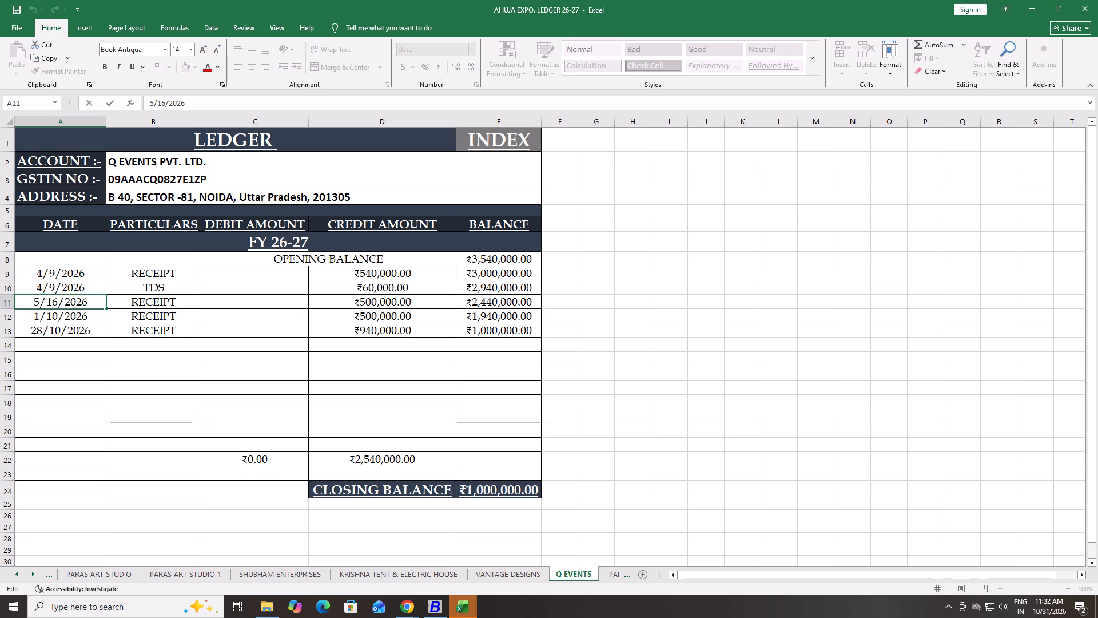
key("BackSpace")
key("BackSpace")
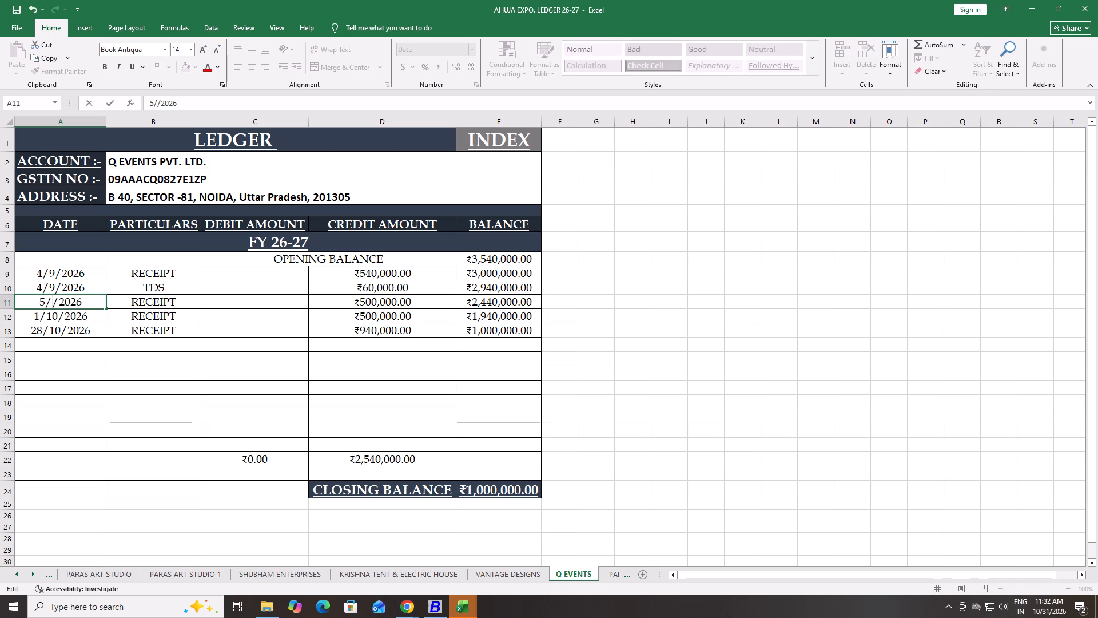
key("5")
key("Left")
key("Left")
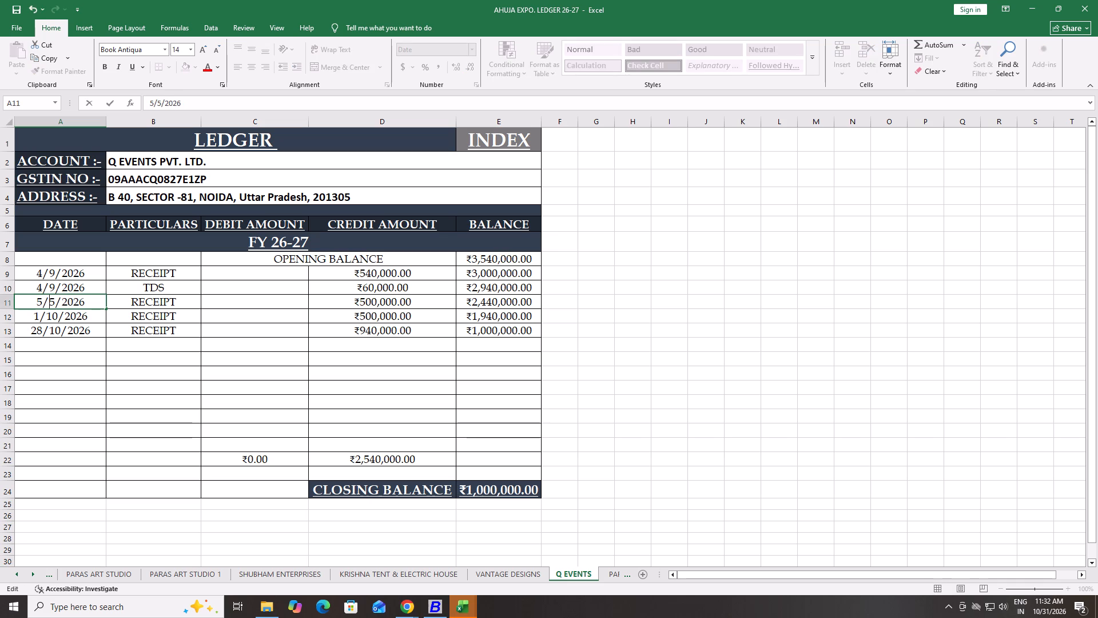
key("BackSpace")
type("16")
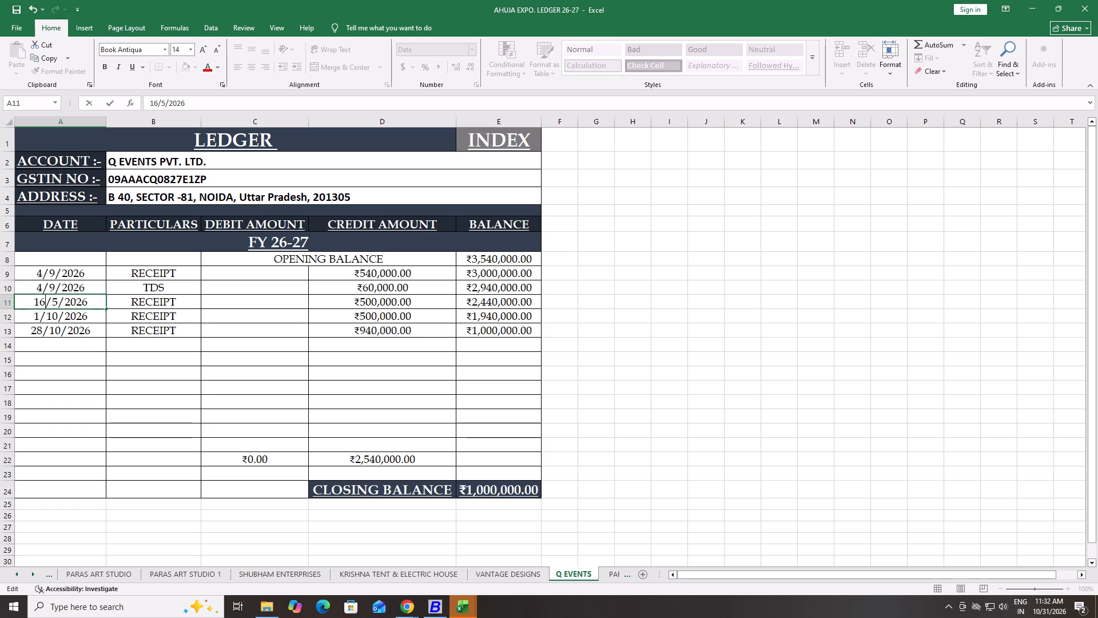
key("Return")
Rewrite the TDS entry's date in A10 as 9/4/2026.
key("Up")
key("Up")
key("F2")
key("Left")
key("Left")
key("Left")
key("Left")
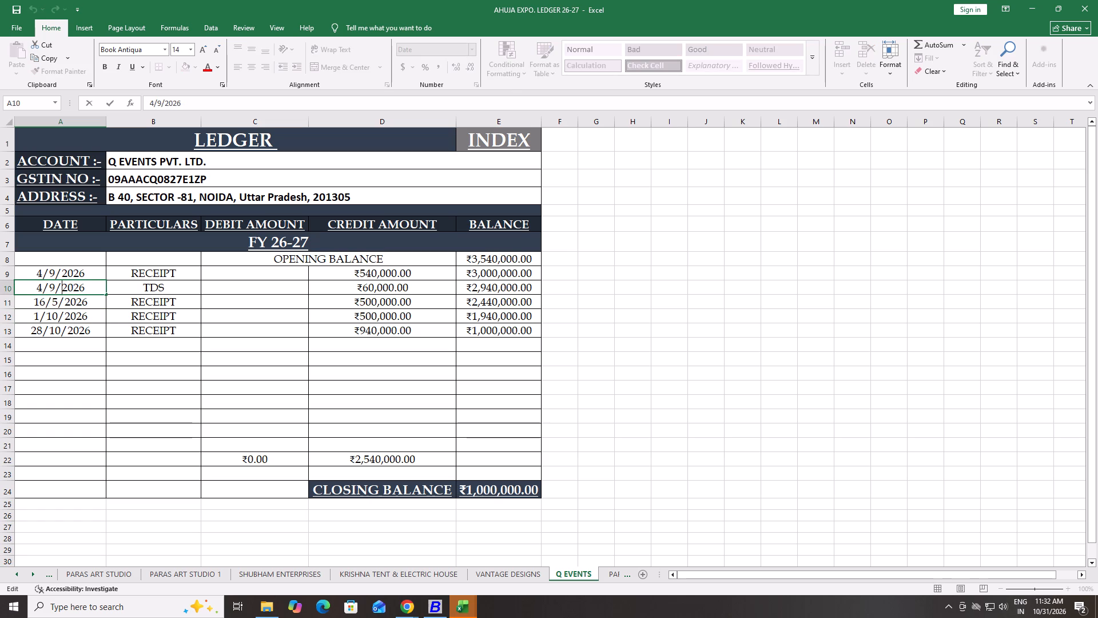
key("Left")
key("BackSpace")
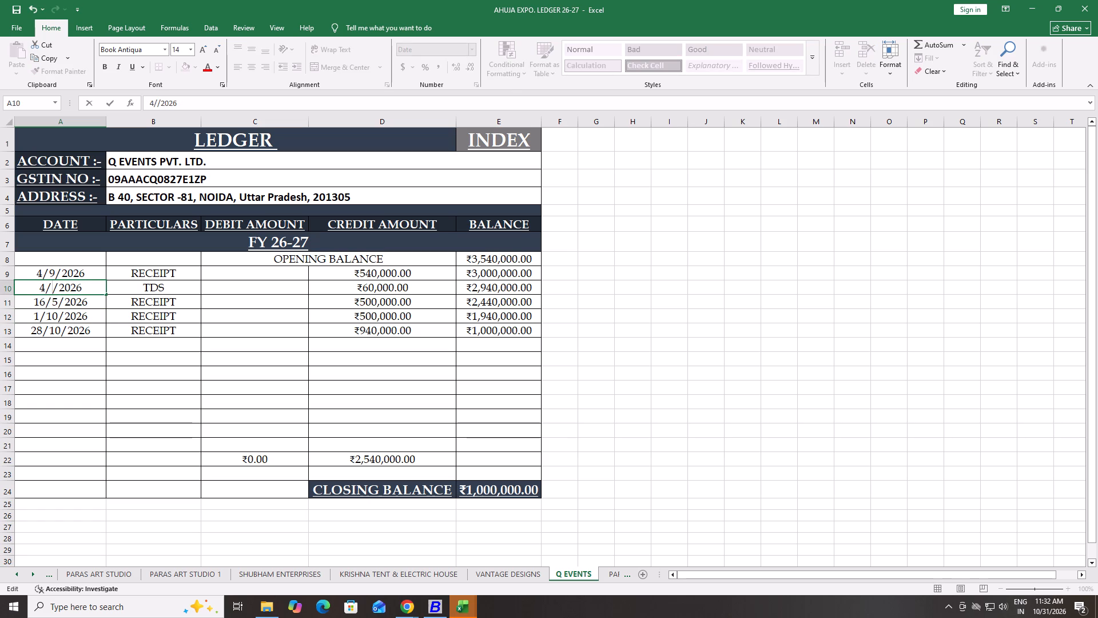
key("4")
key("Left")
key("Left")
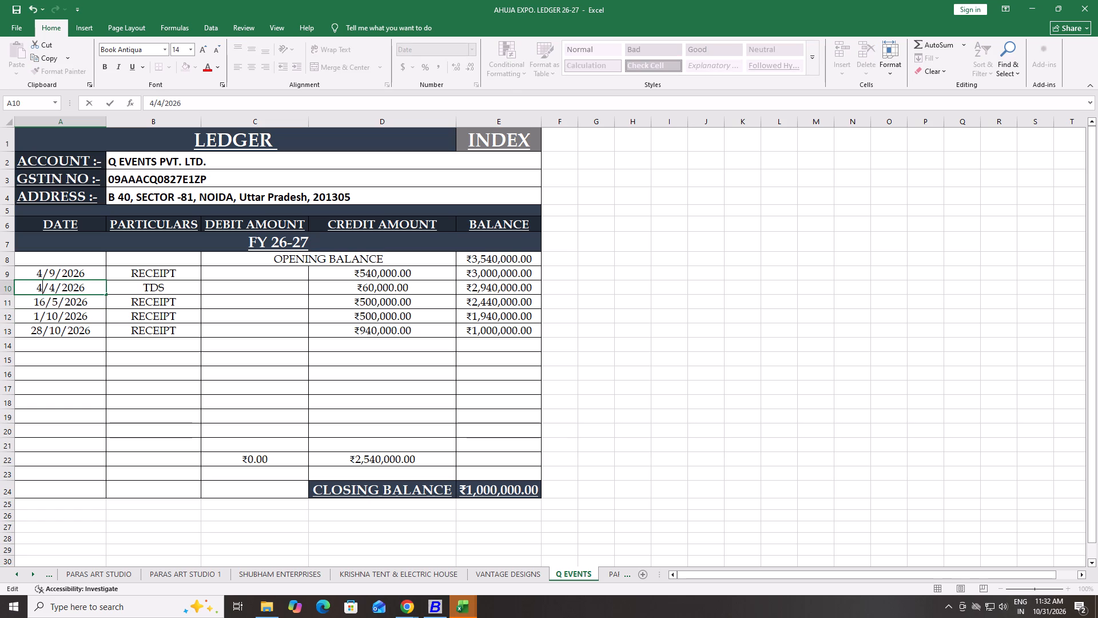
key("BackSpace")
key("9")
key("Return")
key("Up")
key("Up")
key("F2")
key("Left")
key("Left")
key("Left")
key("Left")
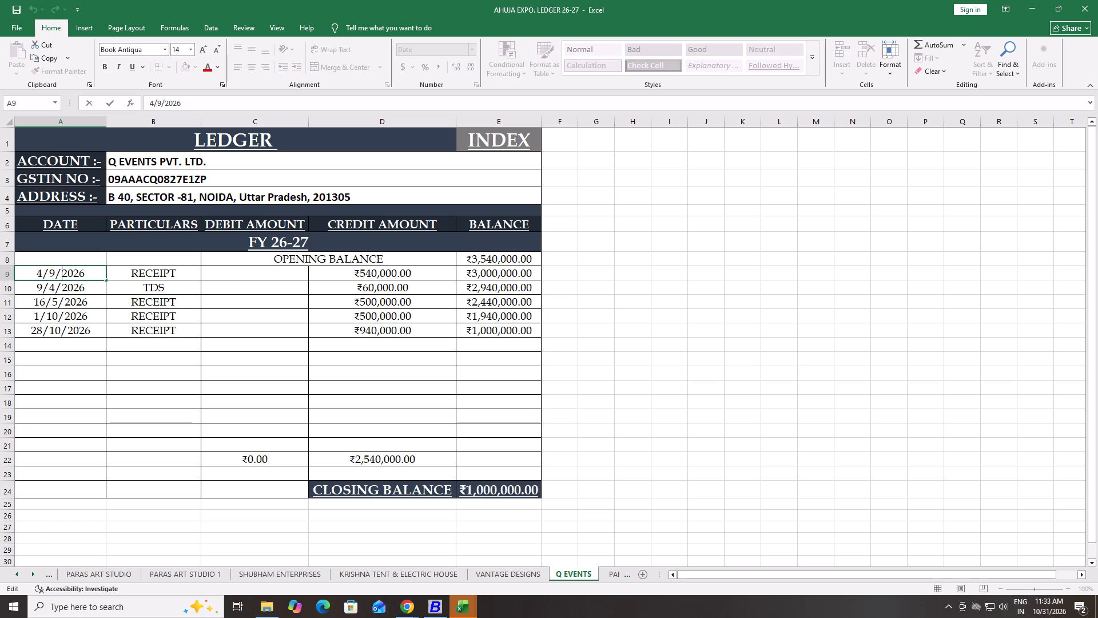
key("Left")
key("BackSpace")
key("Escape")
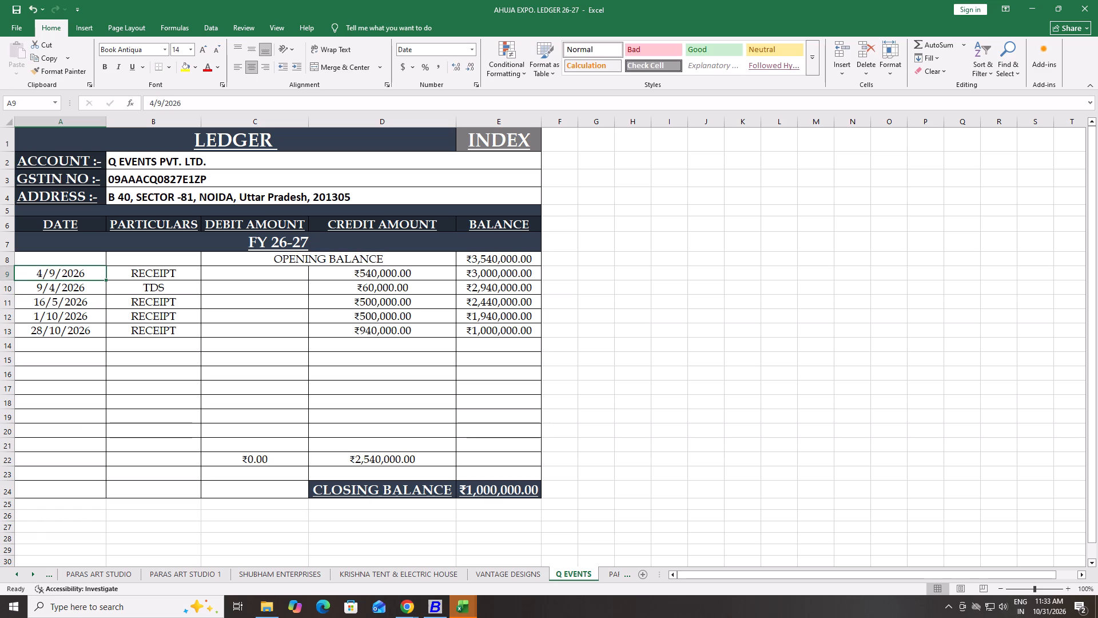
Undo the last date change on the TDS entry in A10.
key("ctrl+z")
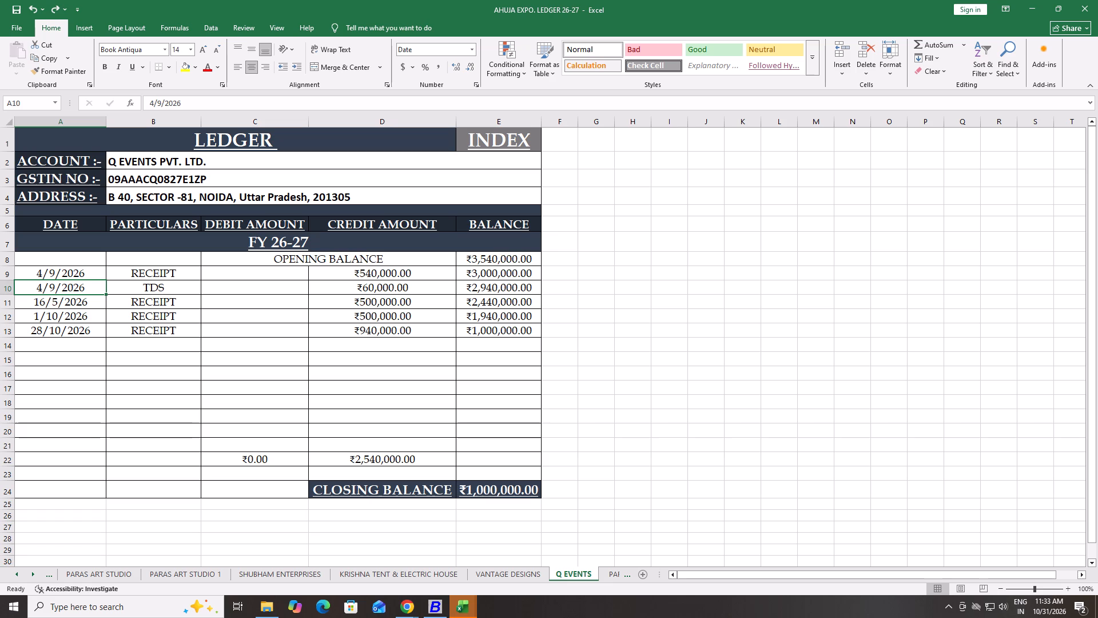
Rewrite the TDS entry's date in A10 in day-first order as 9/4/2026.
key("F2")
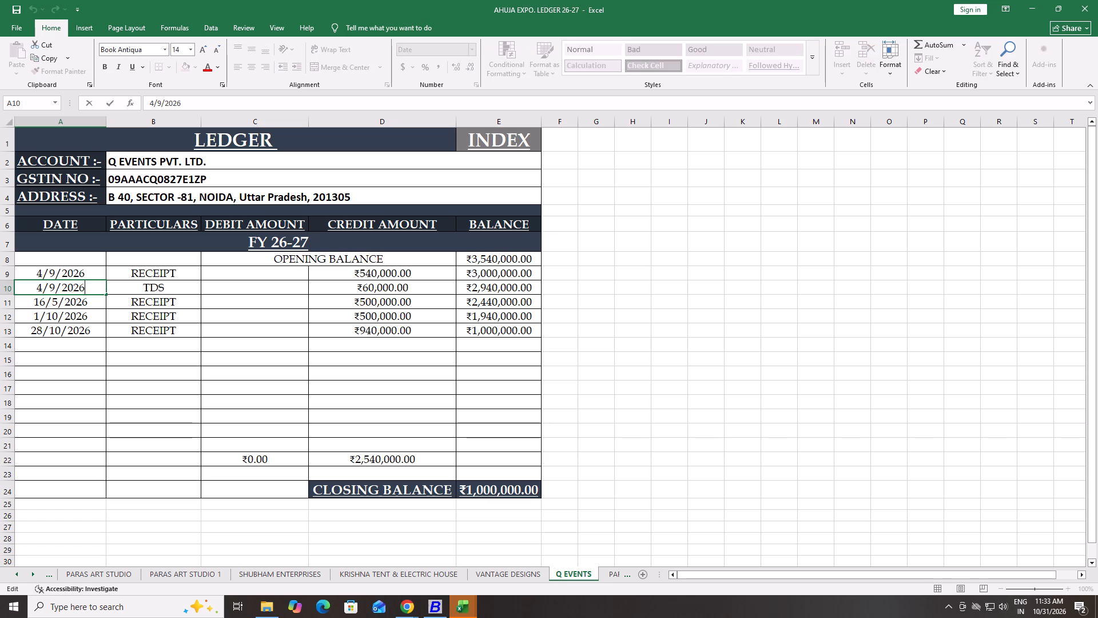
key("Left")
key("Left")
key("Left")
key("Left")
key("Left")
key("Left")
key("Right")
key("BackSpace")
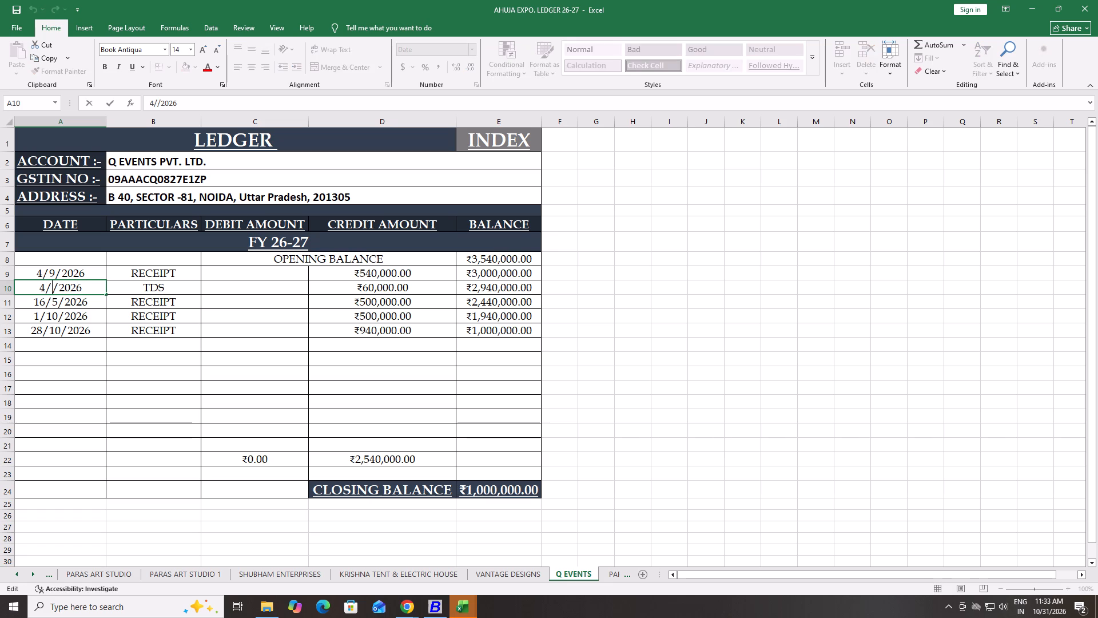
key("4")
key("Left")
key("Left")
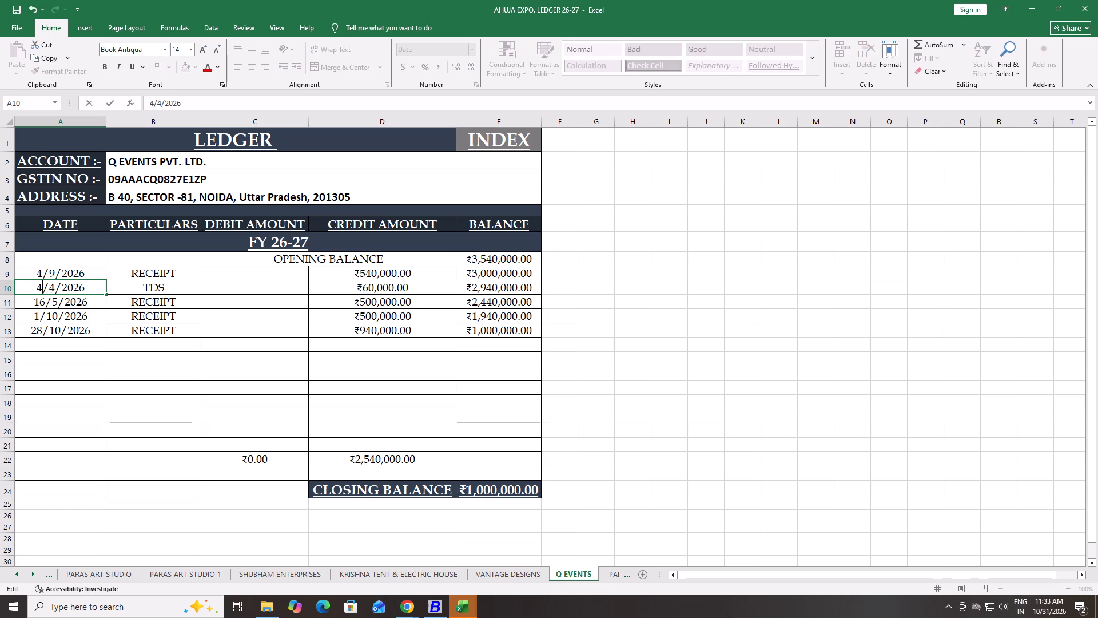
key("BackSpace")
key("9")
key("Return")
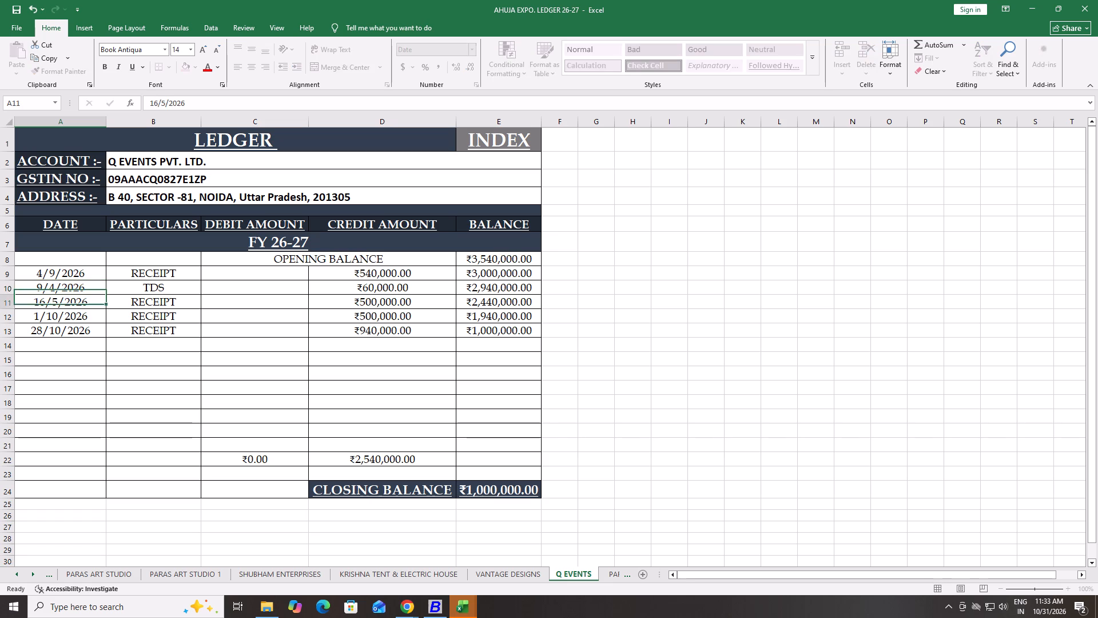
Rewrite the first receipt's date in A9 in day-first order as 9/4/2026.
key("Up")
key("Up")
key("F2")
key("Left")
key("Left")
key("Left")
key("Left")
key("Left")
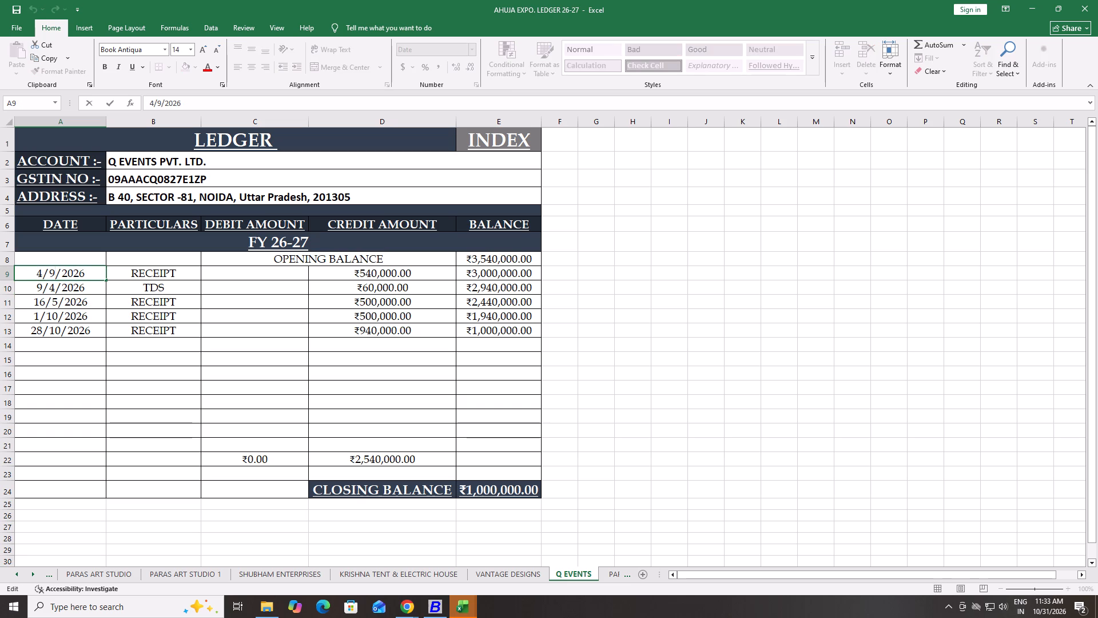
key("BackSpace")
key("4")
key("Left")
key("Left")
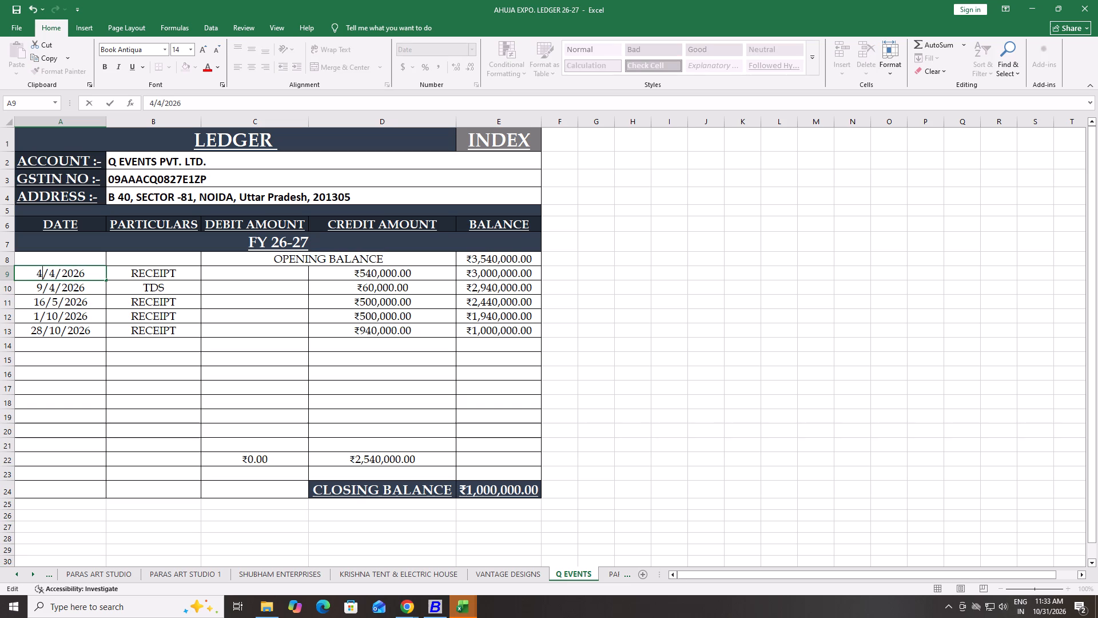
key("BackSpace")
key("9")
key("Return")
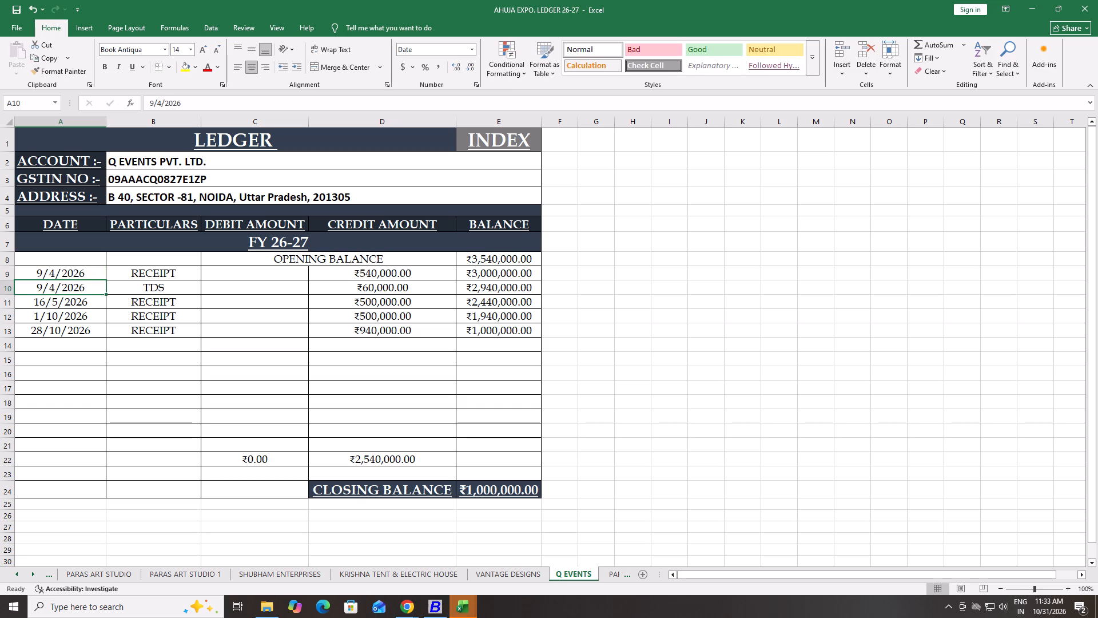
Save the ledger workbook.
key("ctrl+s")
key("ctrl+s")
key("ctrl+s")
key("ctrl+s")
key("ctrl+s")
Set the whole Q EVENTS ledger, from the title row through the closing balance row (A1:E24), as the print area.
key("ctrl+Up")
key("ctrl+Up")
key("ctrl+Up")
key("ctrl+Up")
key("ctrl+Up")
key("ctrl+Up")
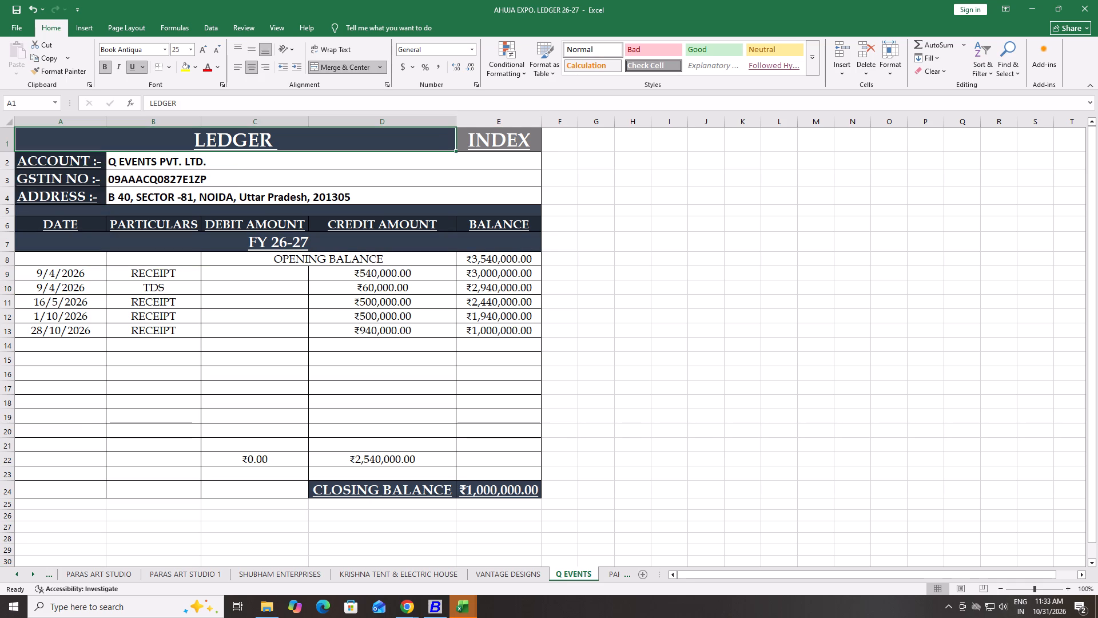
key("ctrl+shift+Right")
key("ctrl+shift+Down")
key("ctrl+shift+Down")
key("shift+Down")
key("shift+Down")
key("shift+Down")
key("shift+Down")
key("shift+Down")
key("shift+Down")
key("shift+Down")
key("shift+Down")
key("shift+Down")
key("shift+Down")
key("shift+Down")
key("shift+Down")
key("shift+Down")
key("shift+Down")
key("shift+Down")
key("shift+Down")
key("shift+Down")
key("shift+Down")
key("shift+Down")
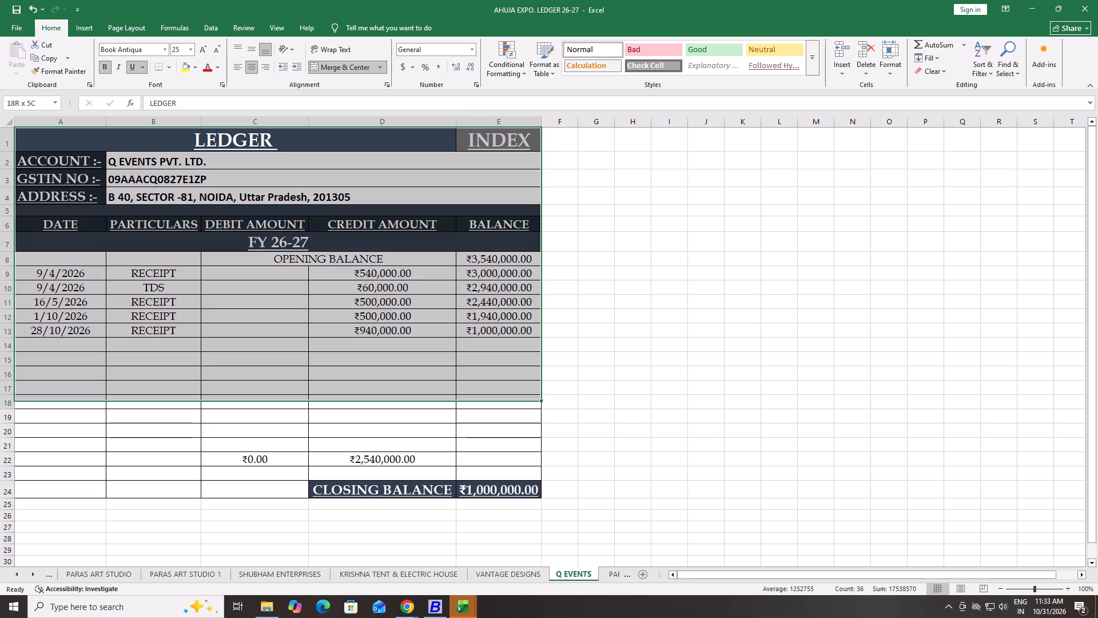
key("shift+Up")
type("prs")
Switch the printer to Microsoft Print to PDF and try to print the Q EVENTS ledger.
key("ctrl+p")
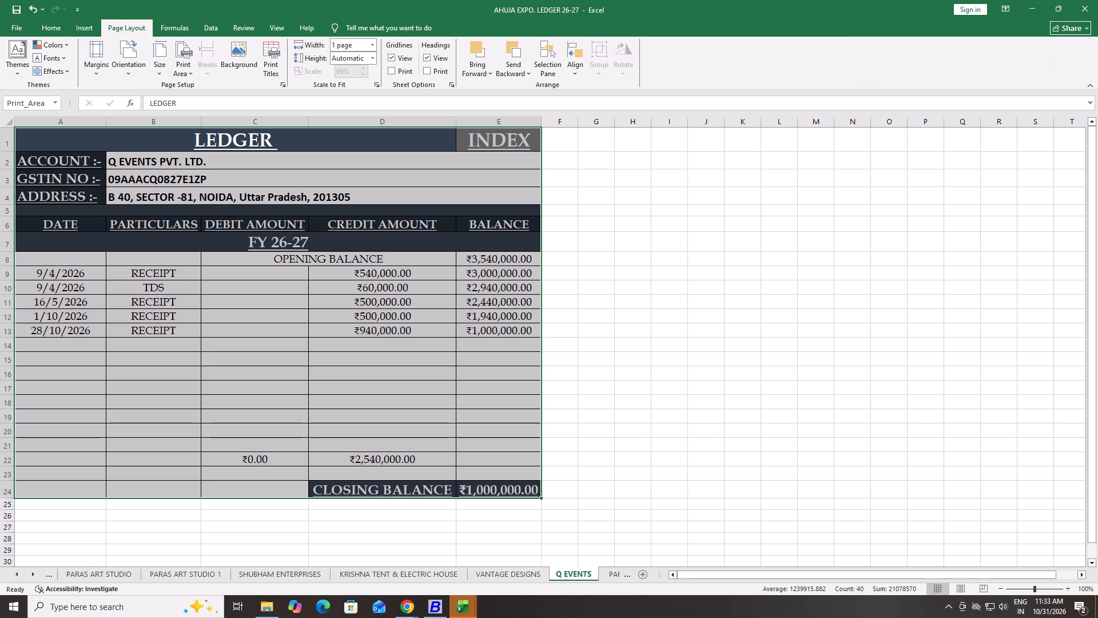
key("ctrl+p")
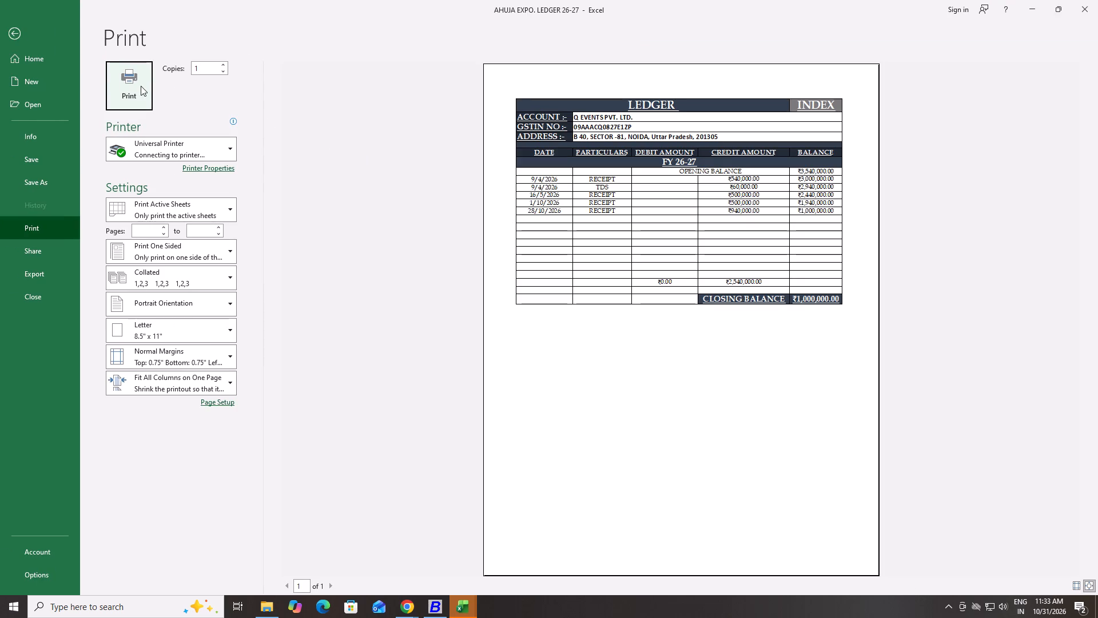
left_click(169, 144)
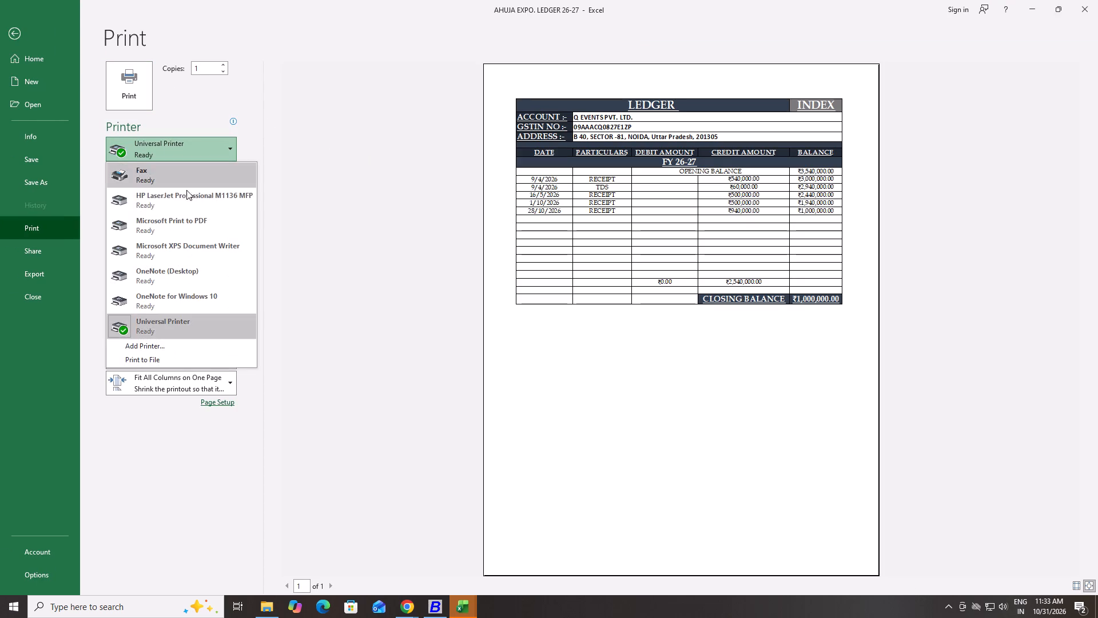
left_click(190, 217)
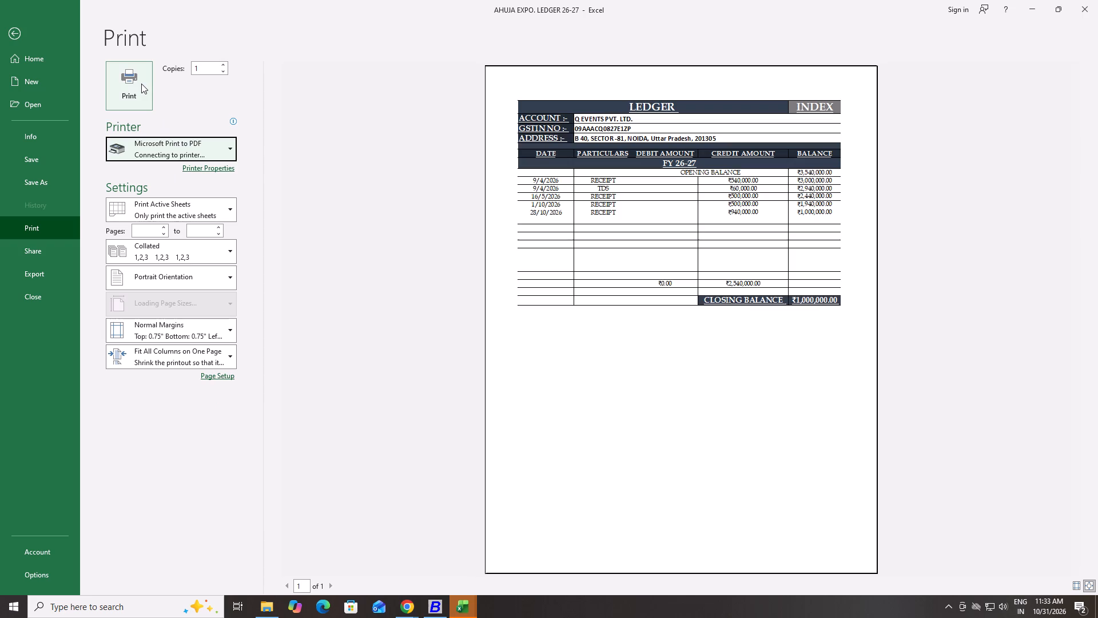
left_click(141, 84)
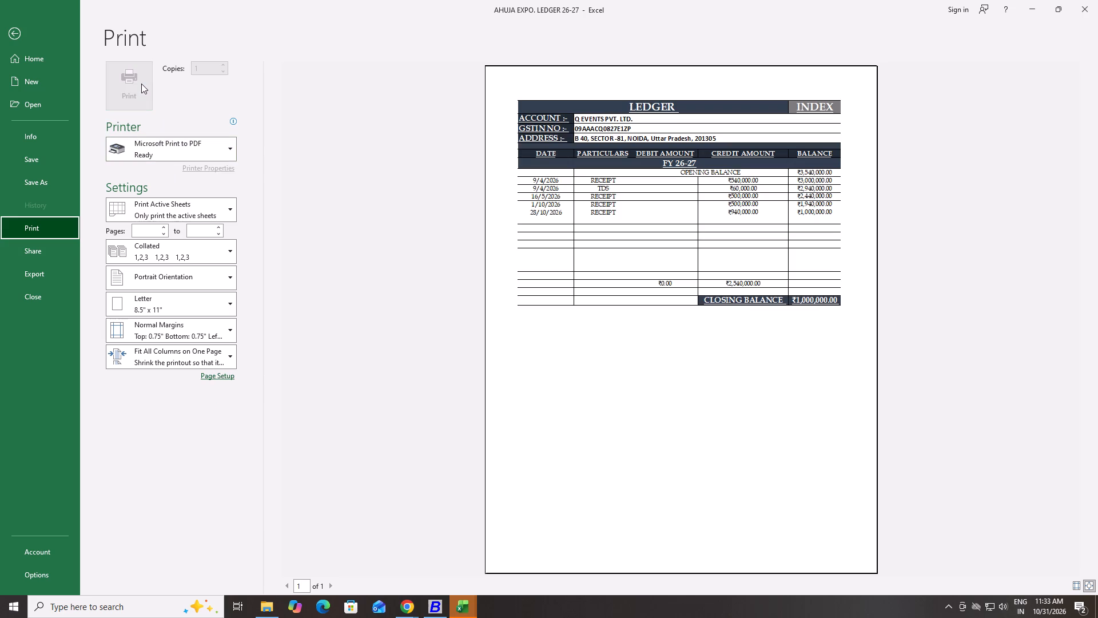
key("Escape")
left_click(694, 362)
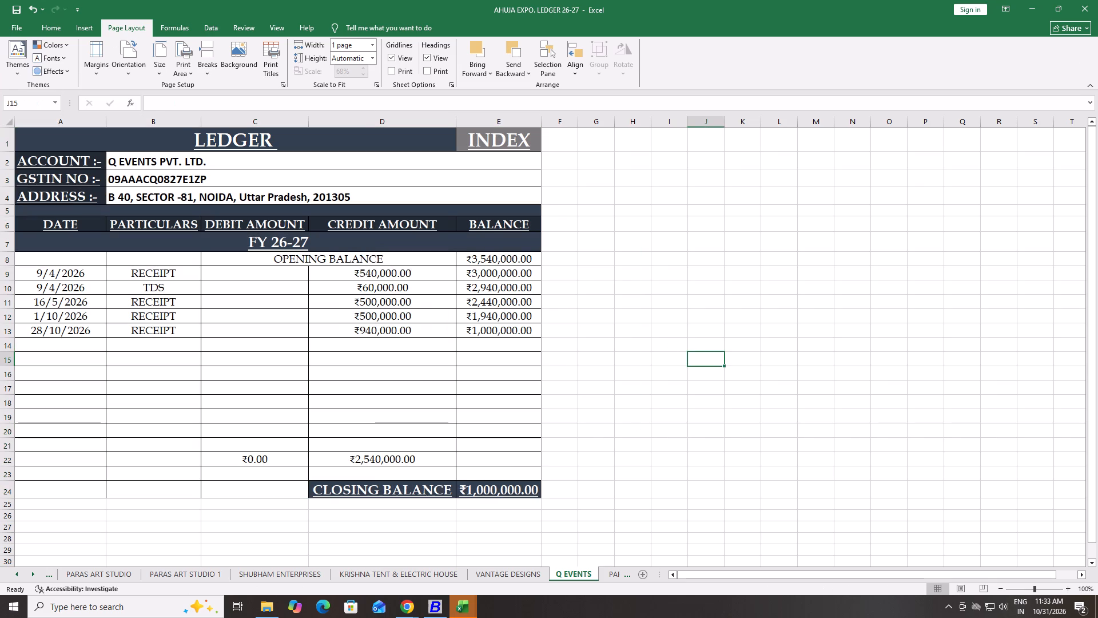
Save the ledger workbook and close it.
key("ctrl+s")
key("ctrl+s")
left_click(1097, 0)
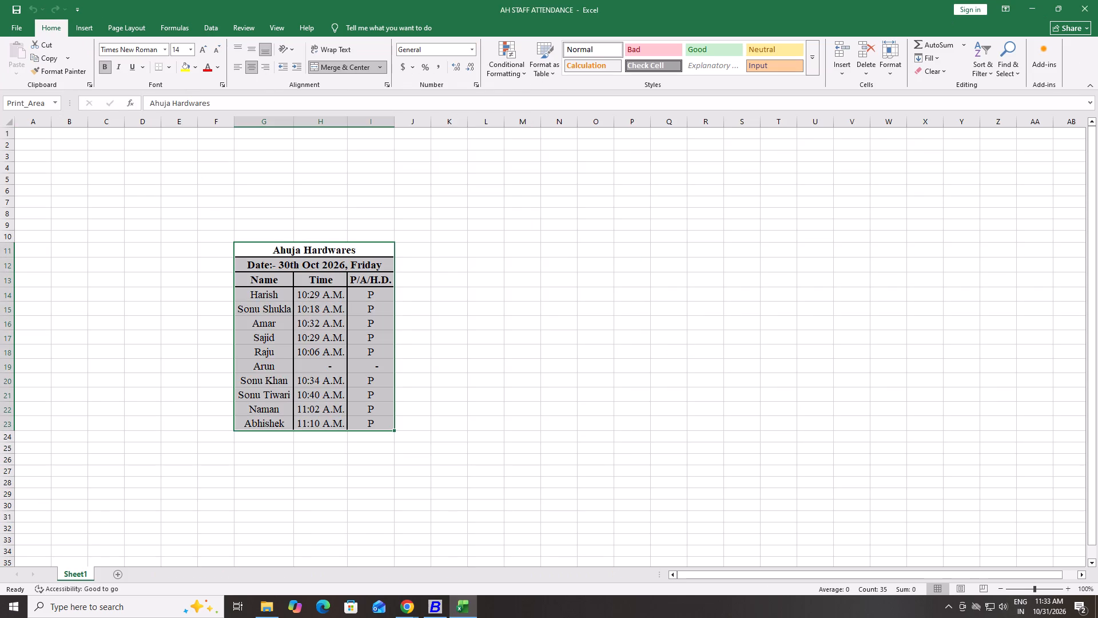
Reopen the AHUJA EXPO. LEDGER 26-27 workbook from its folder in File Explorer.
left_click(279, 608)
double_click(247, 121)
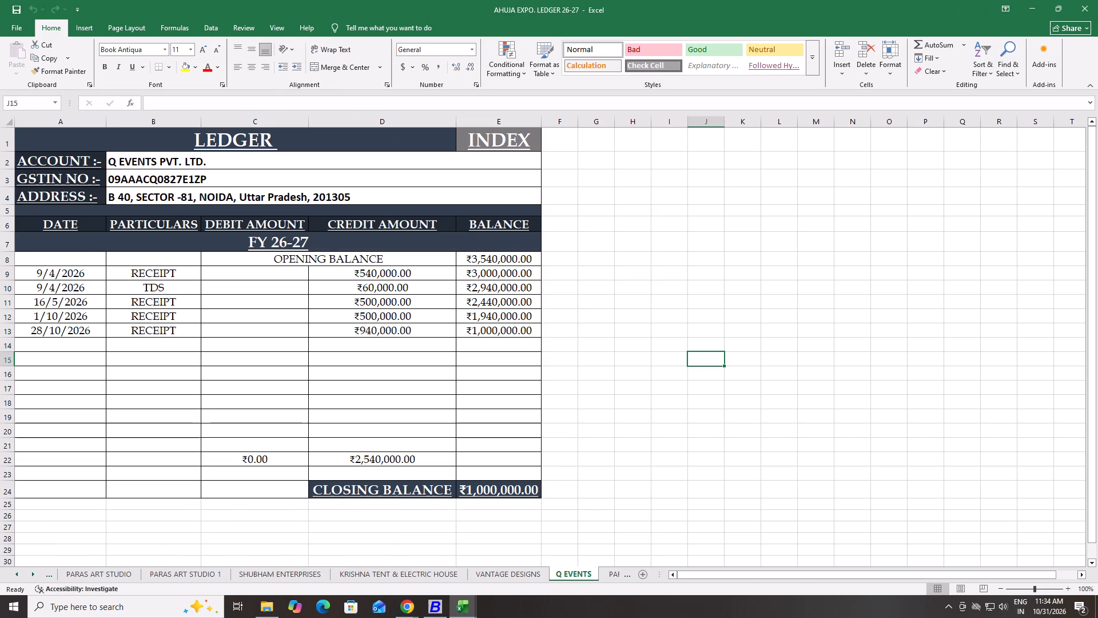
Set the Q EVENTS ledger from the title row through the closing balance row (A1:E24) as the print area.
key("ctrl+Left")
key("ctrl+Up")
key("ctrl+Up")
key("ctrl+Up")
key("ctrl+Up")
key("ctrl+Up")
key("ctrl+Up")
key("ctrl+Up")
key("ctrl+Up")
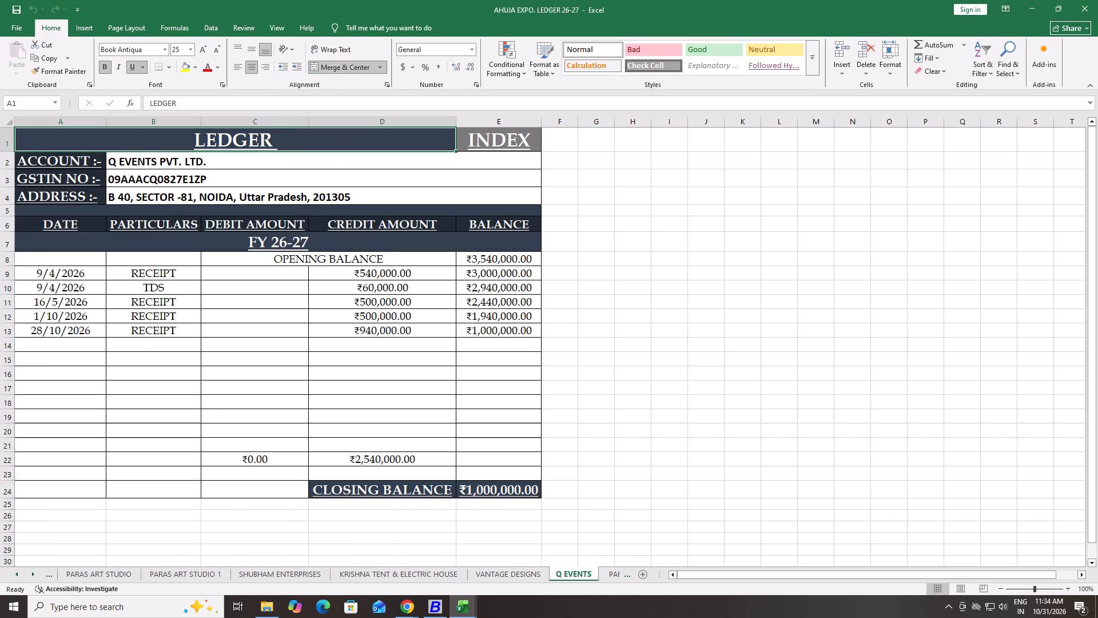
key("ctrl+shift+Right")
key("ctrl+shift+Down")
key("shift+Down")
key("shift+Down")
key("shift+Down")
key("shift+Down")
key("shift+Down")
key("shift+Down")
key("shift+Down")
key("shift+Down")
key("shift+Down")
key("shift+Down")
key("shift+Down")
key("shift+Down")
key("shift+Down")
key("shift+Down")
key("shift+Down")
key("shift+Down")
key("shift+Down")
key("shift+Down")
key("shift+Down")
key("shift+Down")
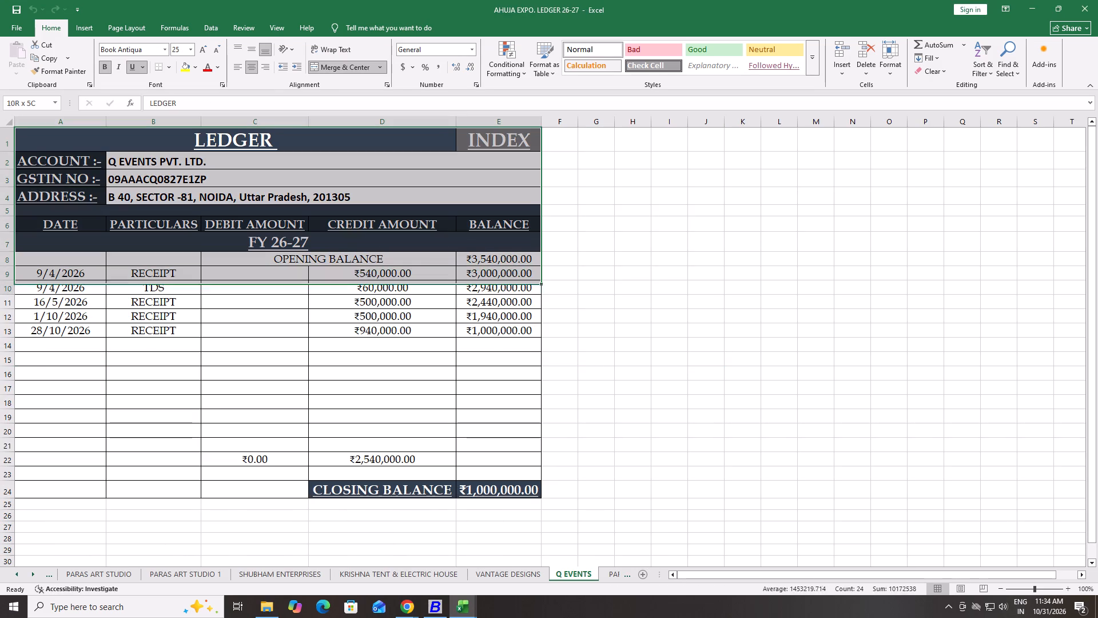
type("prs")
Check the print preview of the Q EVENTS ledger and return to the sheet.
key("ctrl+p")
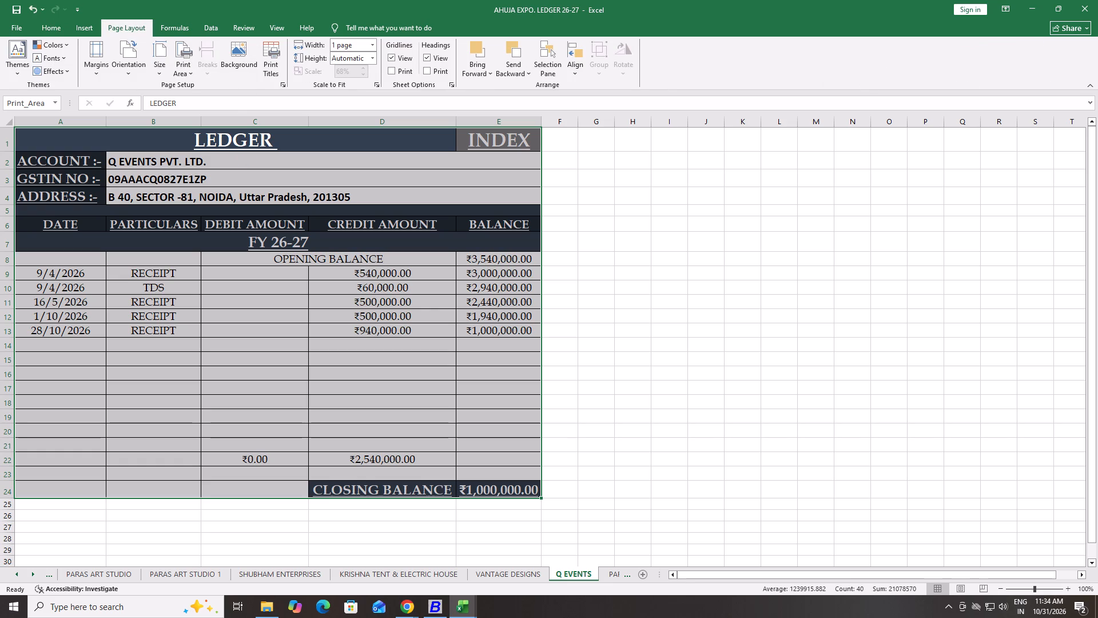
key("ctrl+p")
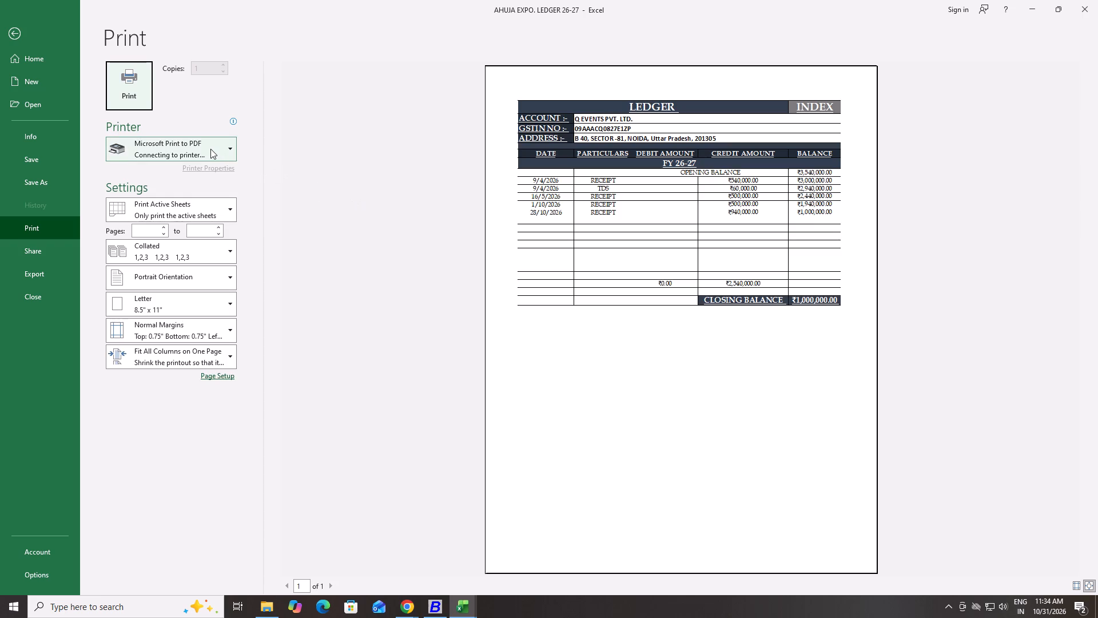
key("Escape")
key("Escape")
key("Escape")
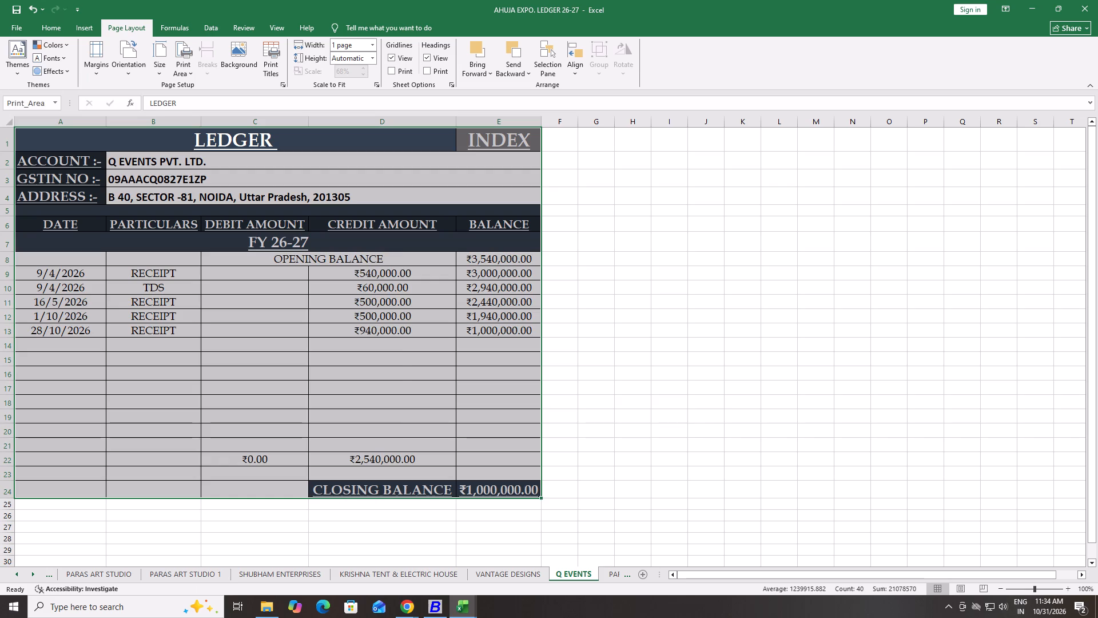
Close the ledger workbook, saving its changes.
left_click(829, 375)
left_click(1097, 0)
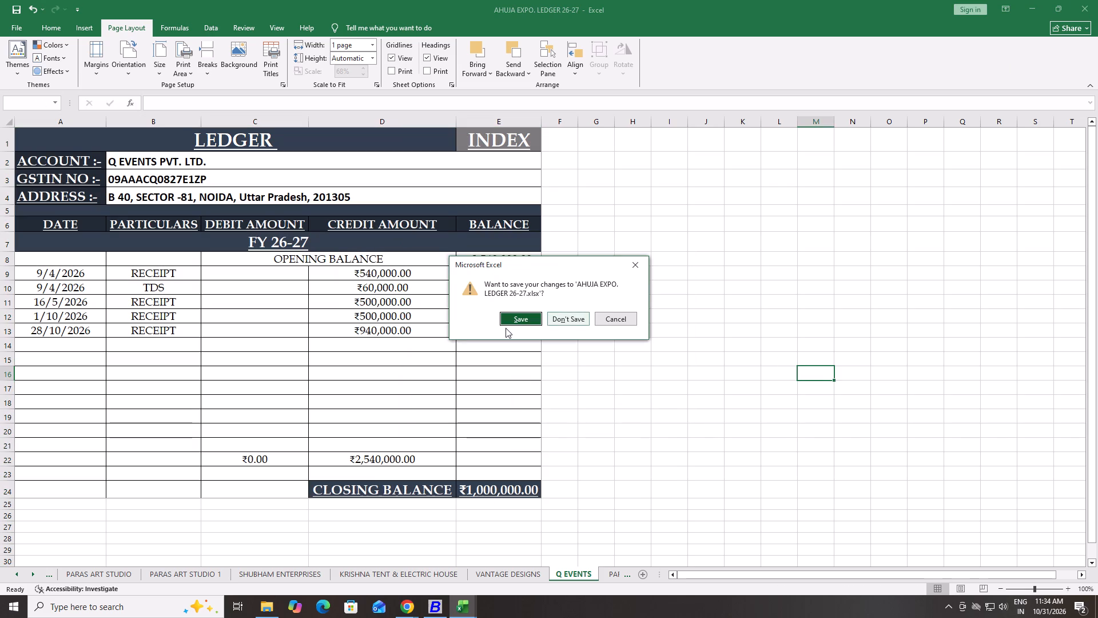
left_click(506, 328)
left_click(515, 316)
left_click(505, 327)
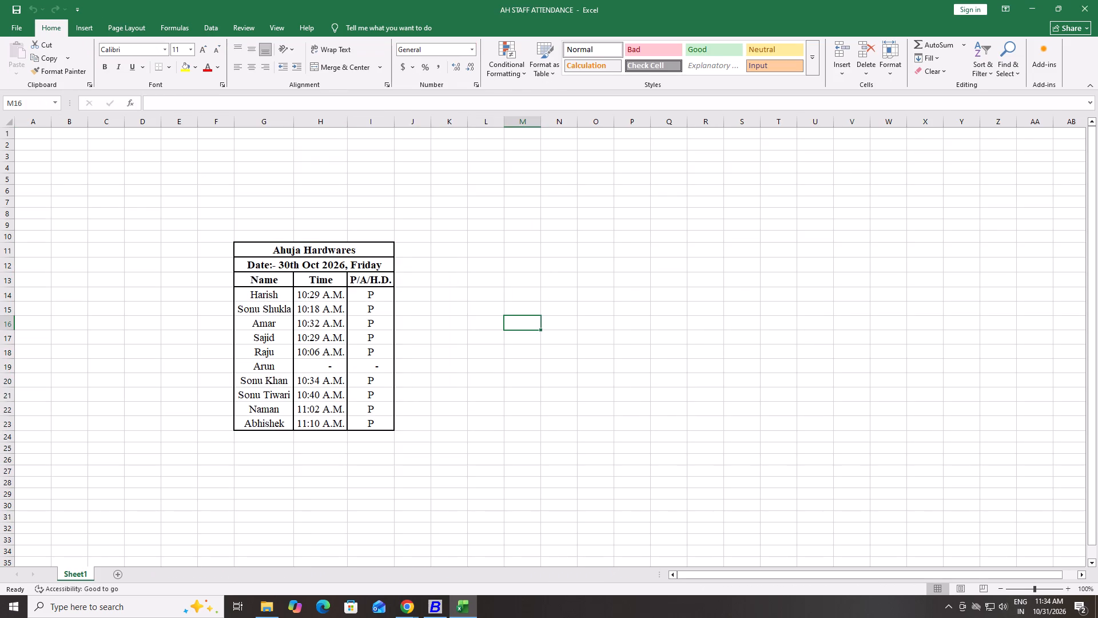
Reopen the AHUJA EXPO. LEDGER 26-27 workbook from the FY-26-27 folder in File Explorer.
left_click(268, 603)
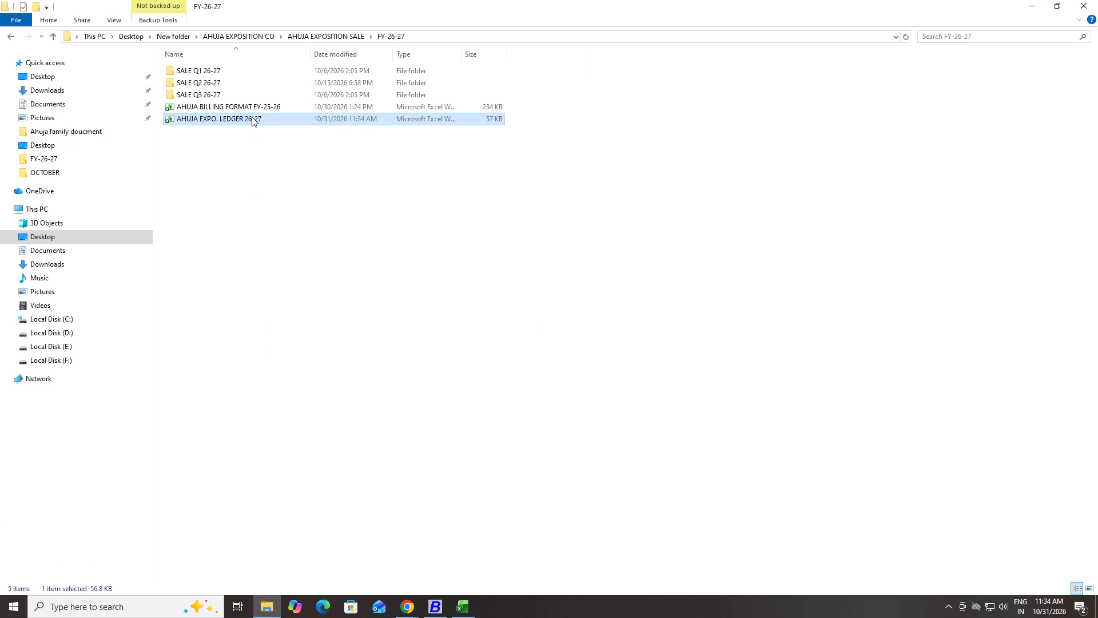
double_click(252, 117)
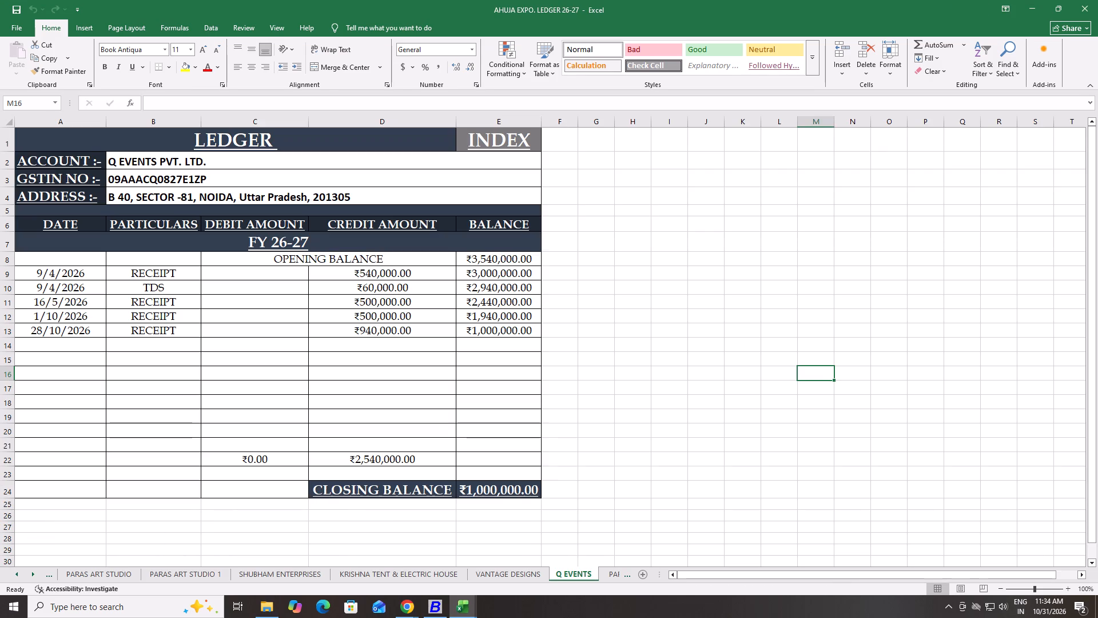
Set the whole Q EVENTS ledger block (A1:E24) as the print area again.
key("ctrl+Left")
key("ctrl+Left")
key("ctrl+Up")
key("ctrl+Up")
key("ctrl+Up")
key("ctrl+Up")
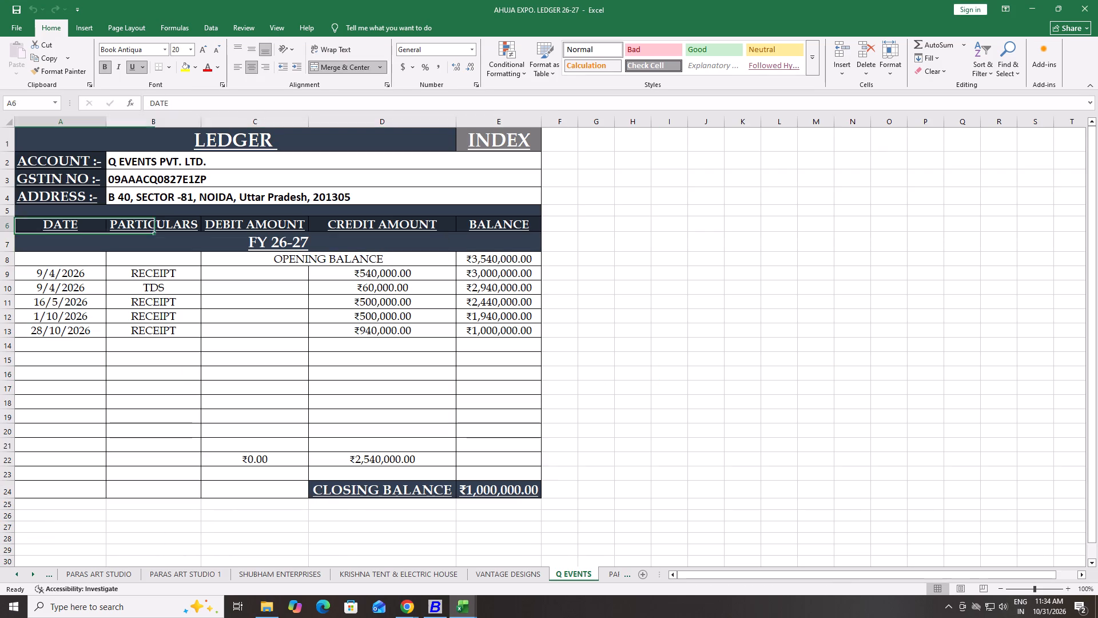
key("ctrl+Up")
key("ctrl+Up")
key("ctrl+Up")
key("ctrl+shift+Right")
key("ctrl+shift+Down")
key("ctrl+shift+Down")
key("ctrl+shift+Down")
key("ctrl+shift+Down")
key("ctrl+shift+Down")
key("ctrl+shift+Down")
key("ctrl+shift+Down")
key("ctrl+shift+Down")
key("ctrl+shift+Down")
key("ctrl+shift+Down")
key("ctrl+shift+Down")
key("ctrl+shift+Down")
key("ctrl+shift+Down")
key("ctrl+shift+Down")
key("ctrl+shift+Down")
key("ctrl+shift+Down")
key("ctrl+shift+Down")
key("ctrl+shift+Down")
key("ctrl+shift+Down")
key("ctrl+shift+Down")
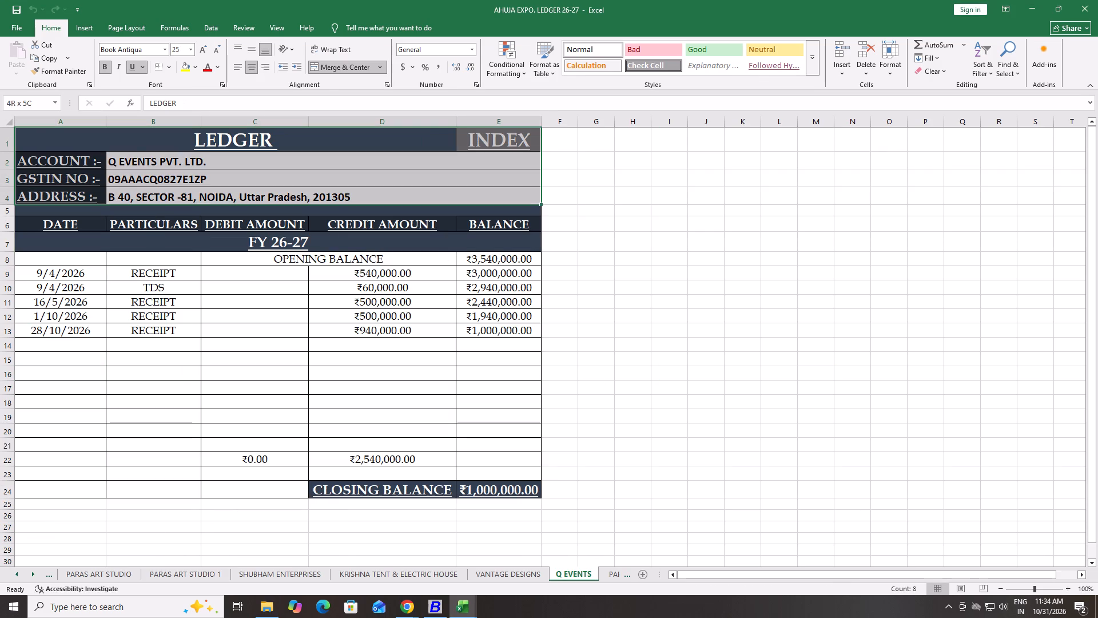
key("shift+Down")
key("shift+Up")
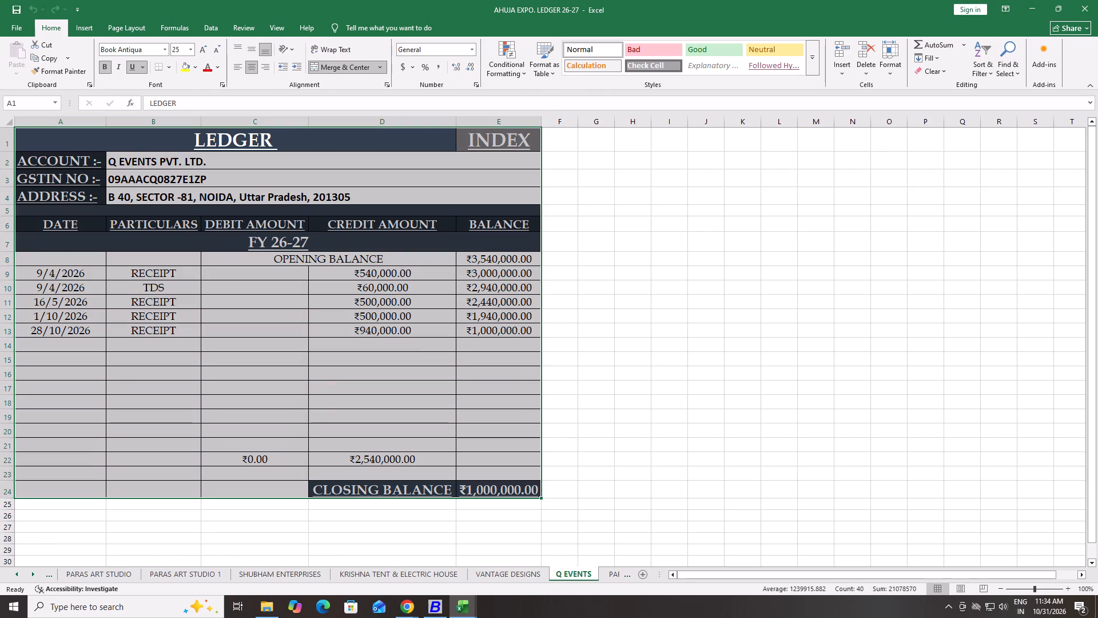
type("prs")
Set the left and right page margins of the Q EVENTS ledger printout to 1.2 inches.
key("ctrl+p")
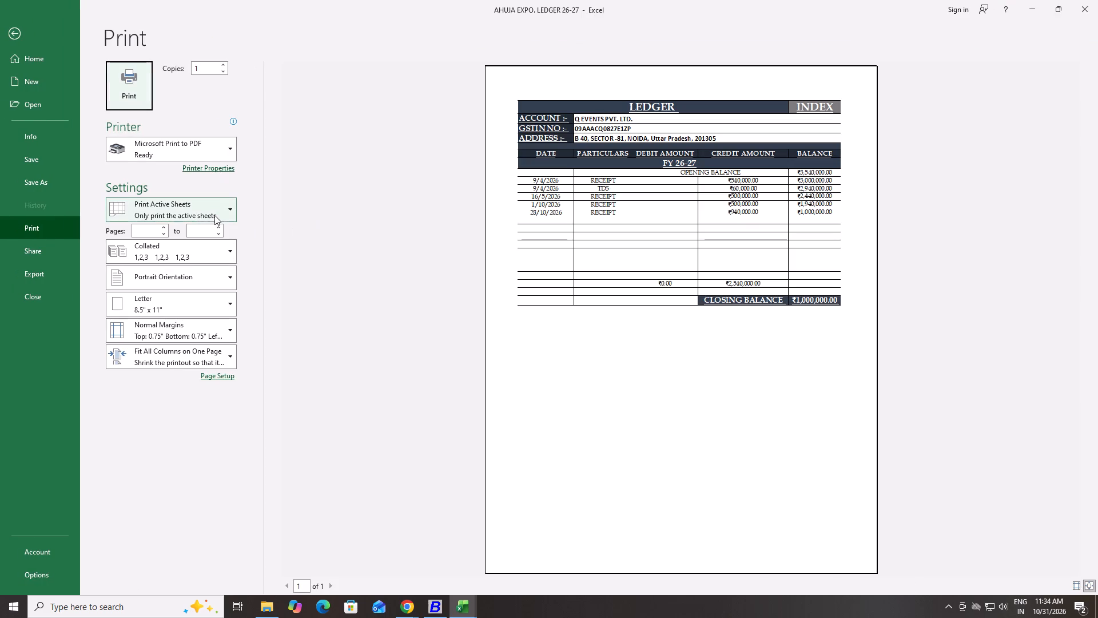
left_click(215, 375)
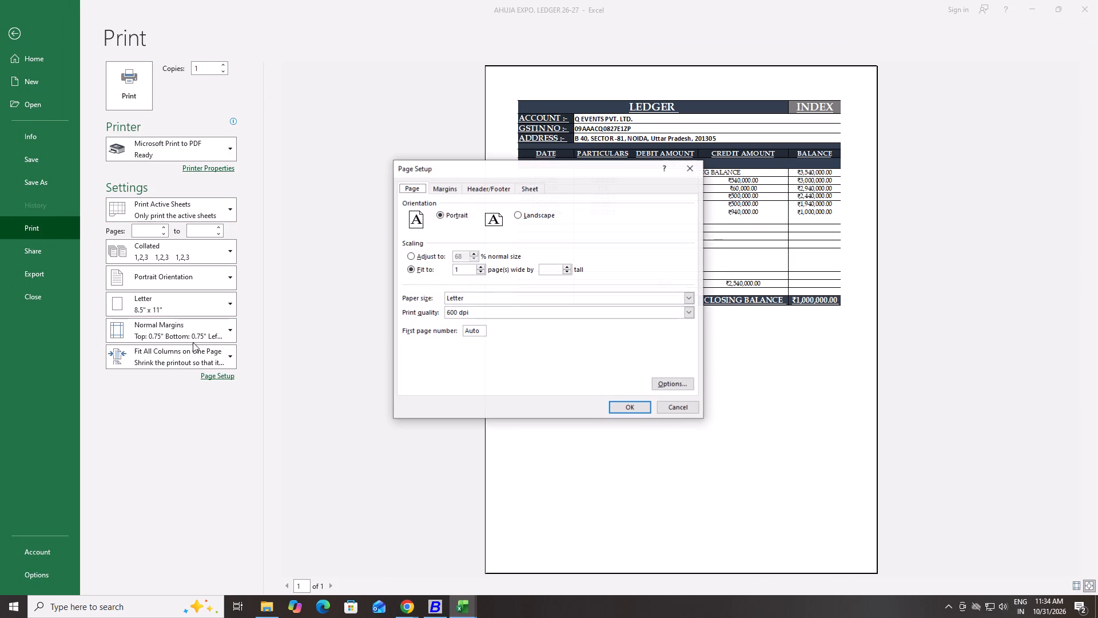
left_click(626, 409)
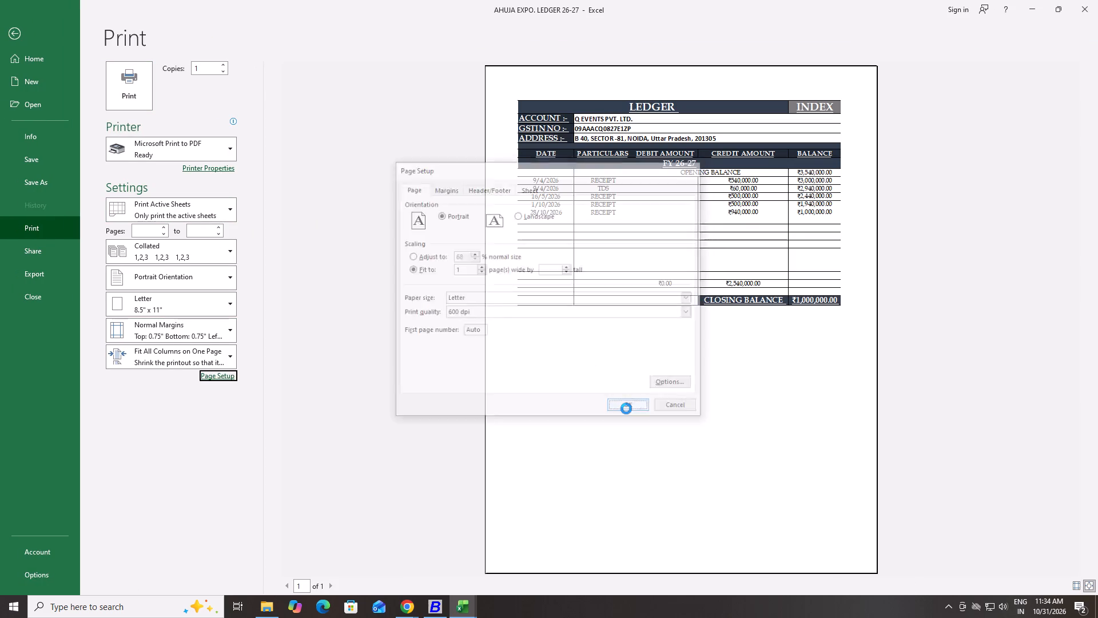
left_click(234, 374)
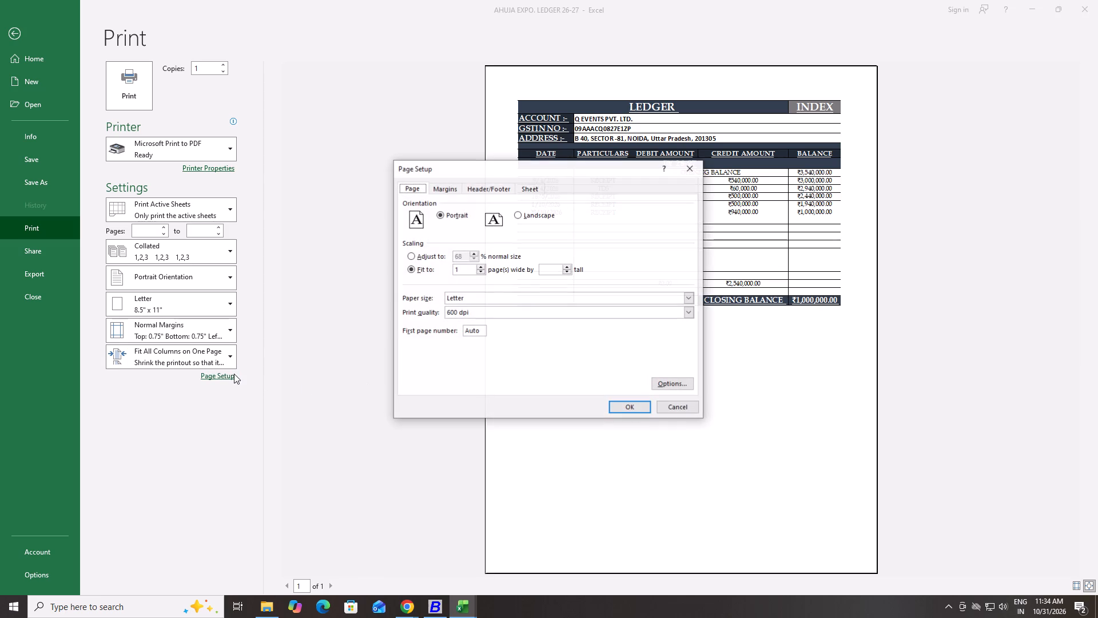
left_click(442, 185)
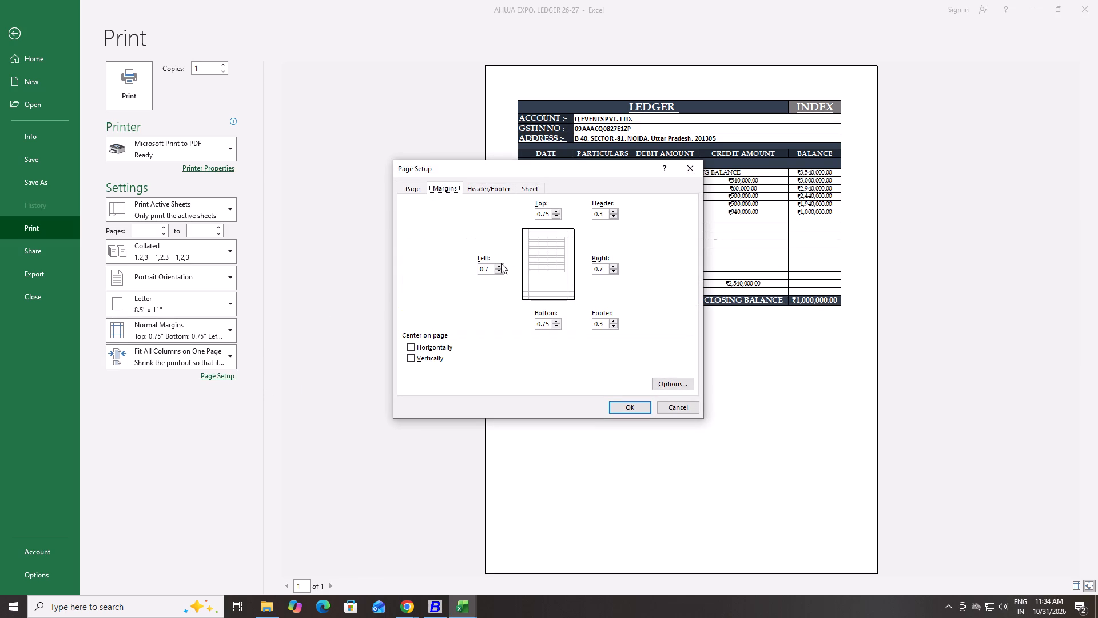
left_click(499, 266)
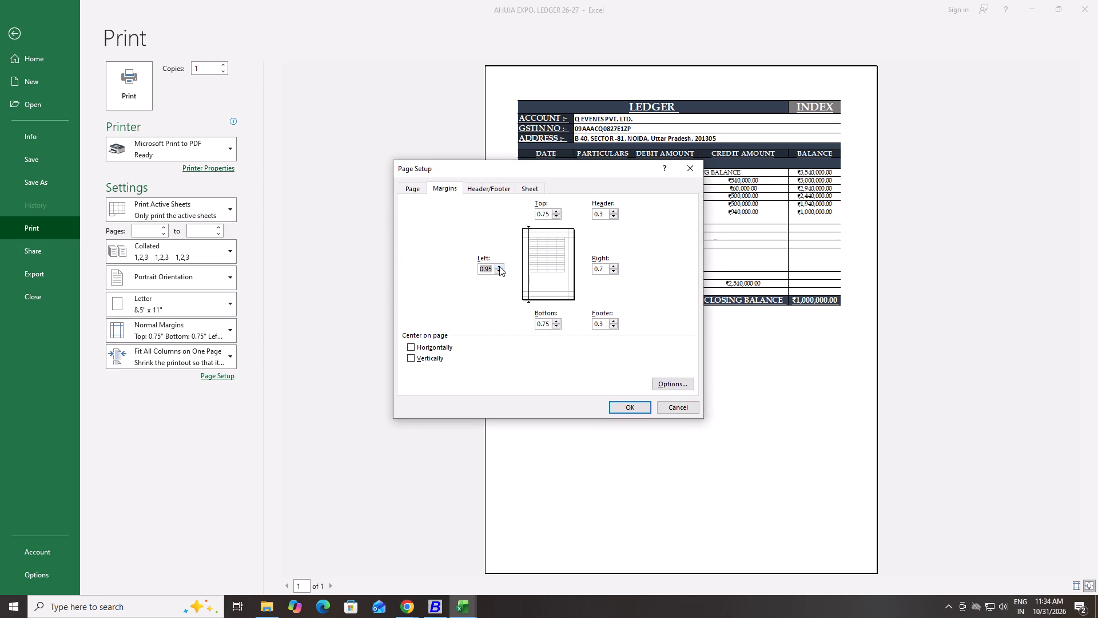
left_click(499, 266)
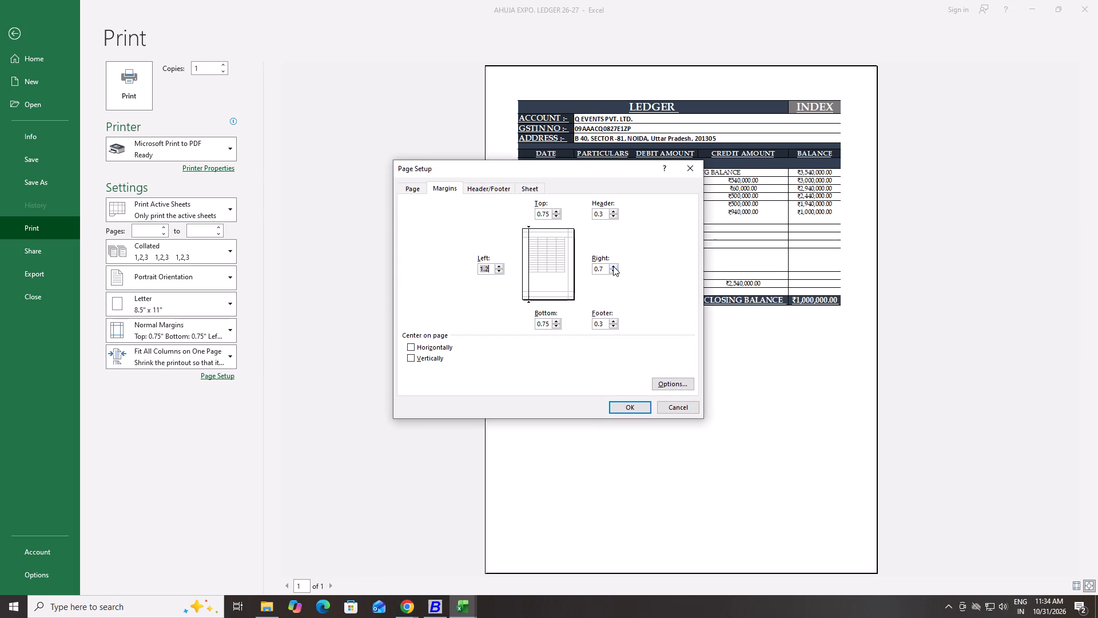
left_click(613, 266)
left_click(613, 266)
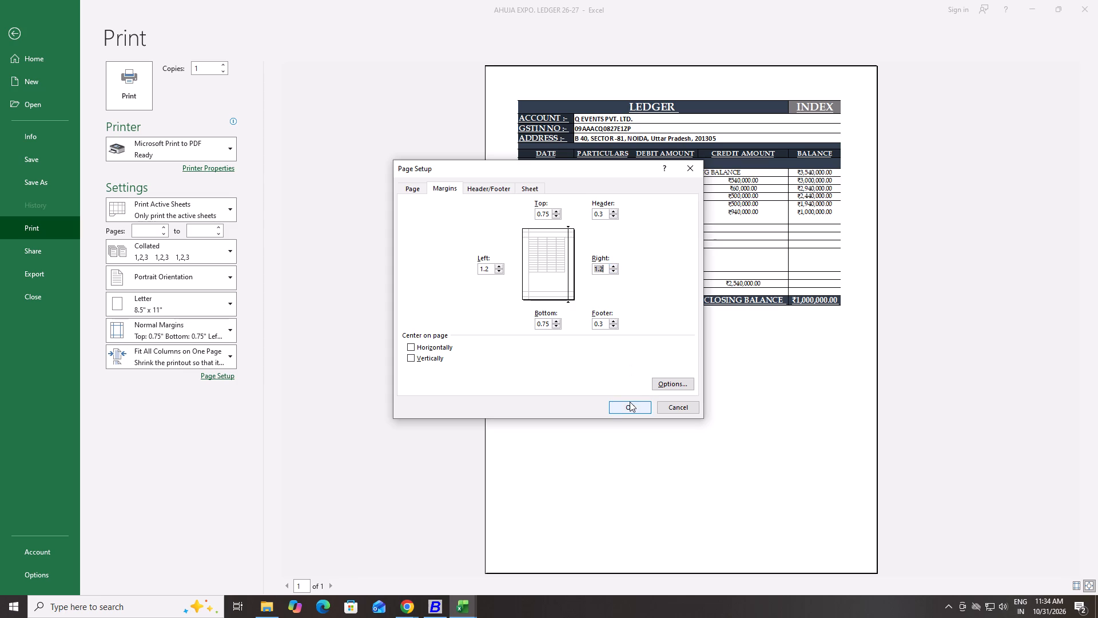
left_click(630, 403)
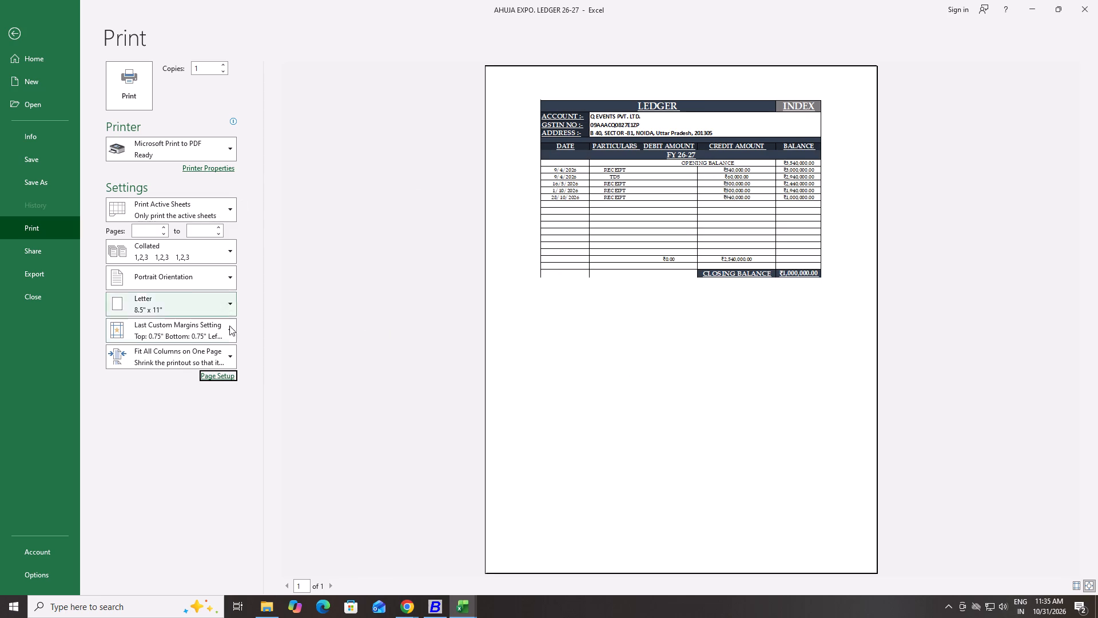
Set the top and bottom page margins of the printout to 1.25 inches and return to the sheet.
left_click(228, 378)
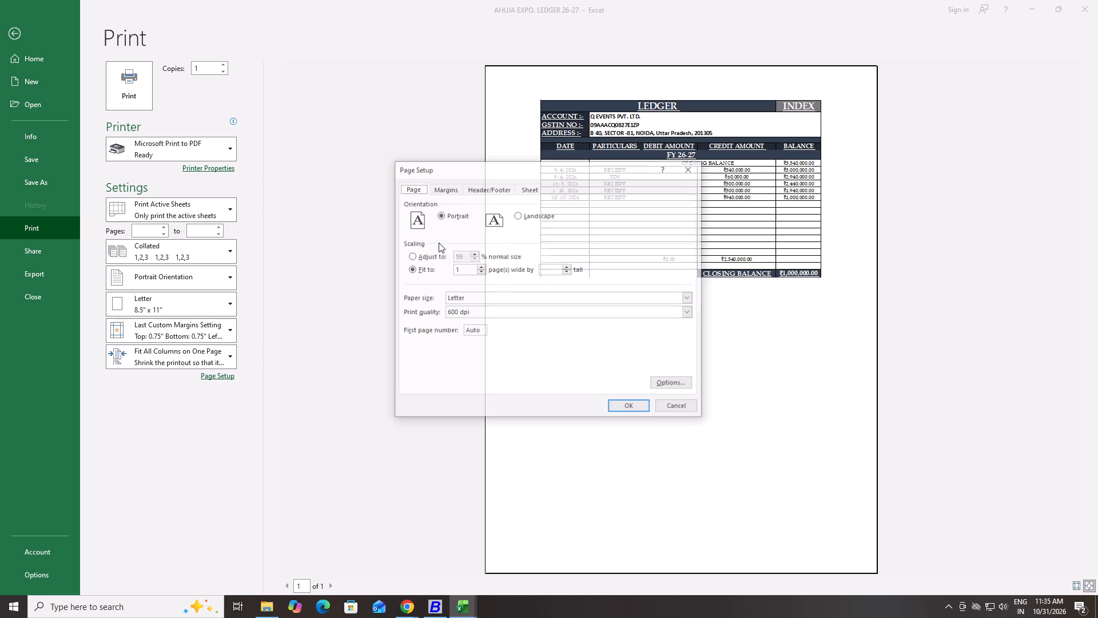
left_click(449, 190)
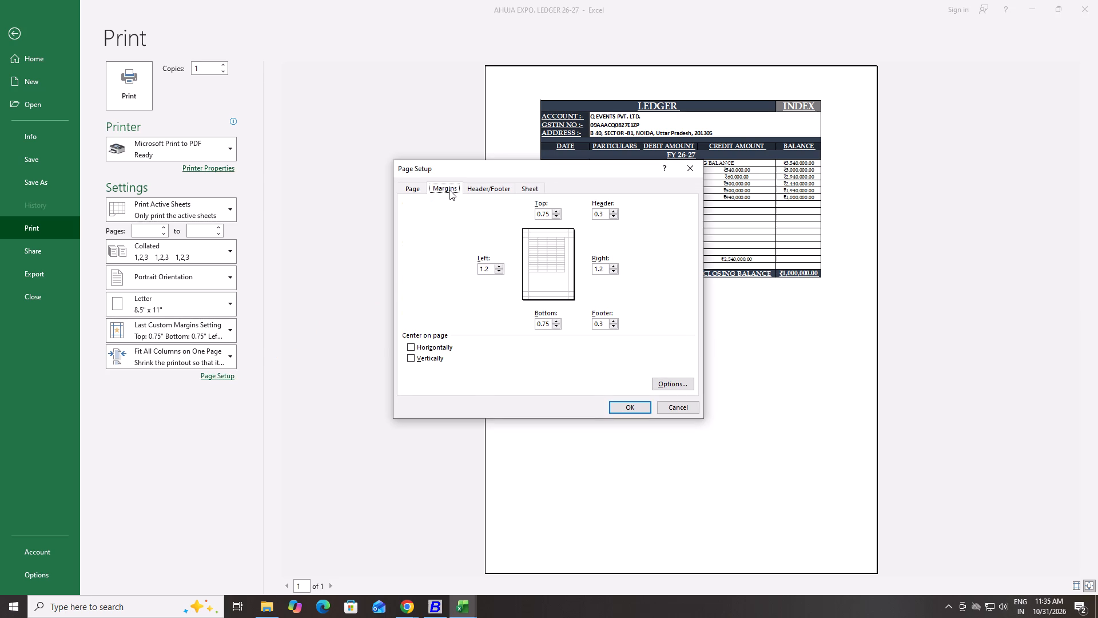
double_click(554, 211)
double_click(553, 322)
left_click(624, 405)
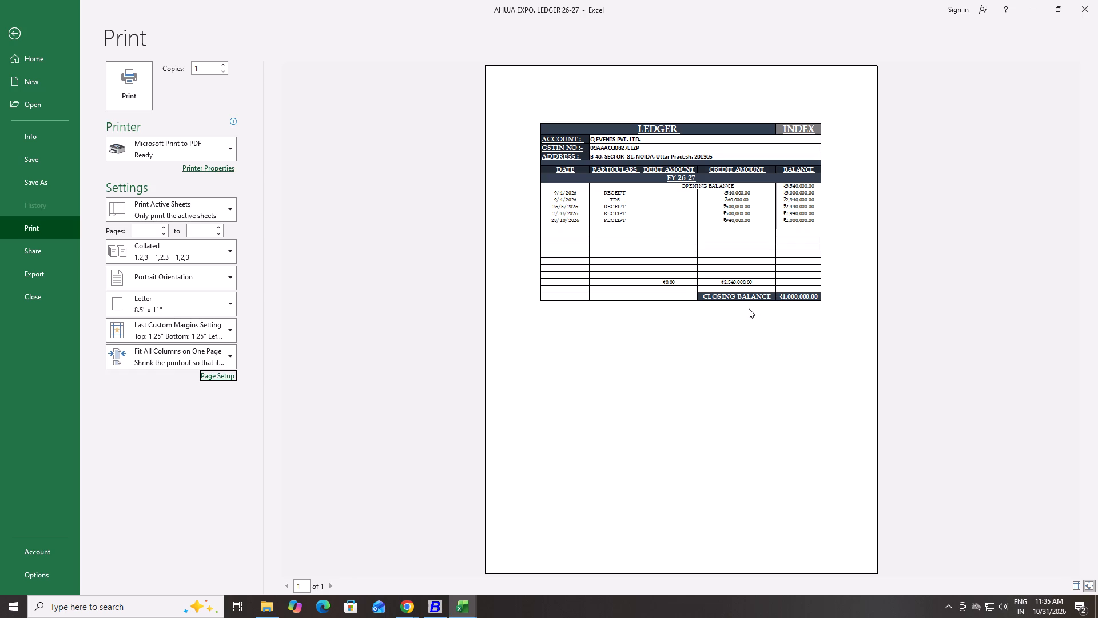
key("Escape")
key("Escape")
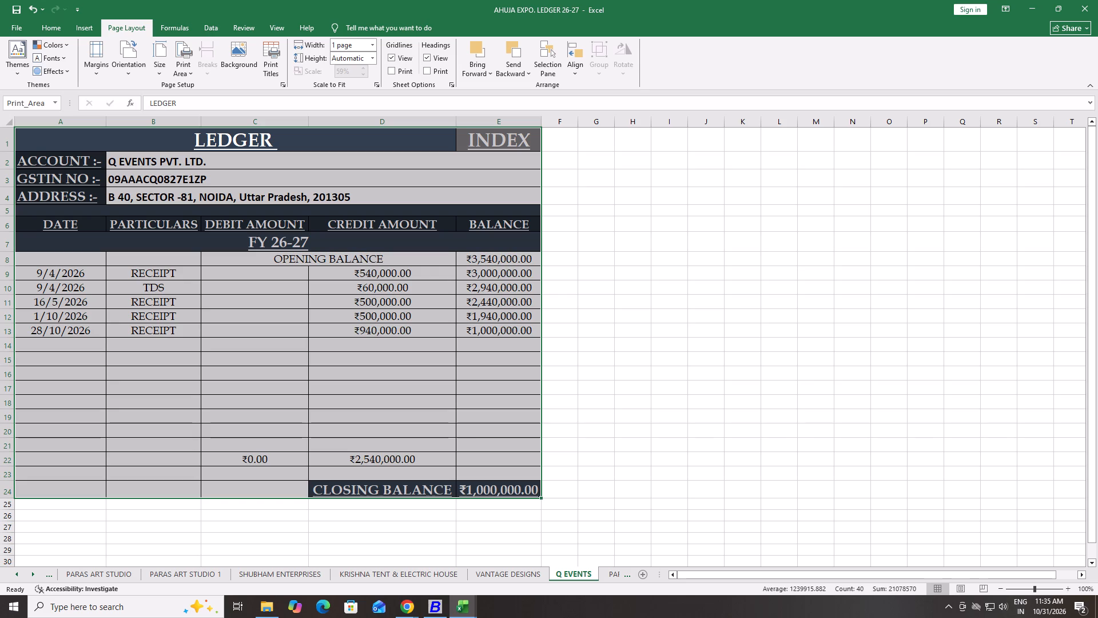
left_click(677, 336)
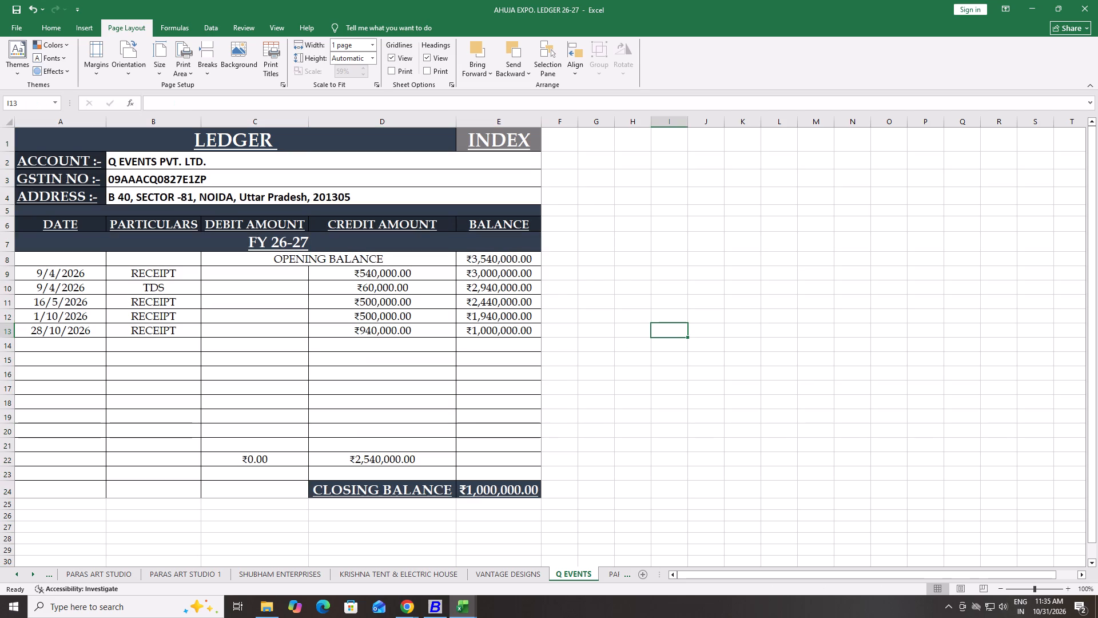
Save and close the AHUJA EXPO. LEDGER 26-27 workbook.
key("ctrl+s")
key("ctrl+w")
Switch to File Explorer and reopen the AHUJA EXPO. LEDGER 26-27 workbook from the FY-26-27 folder.
key("alt+Tab")
key("alt+Tab")
key("alt+Tab")
key("alt+Left")
key("alt+Left")
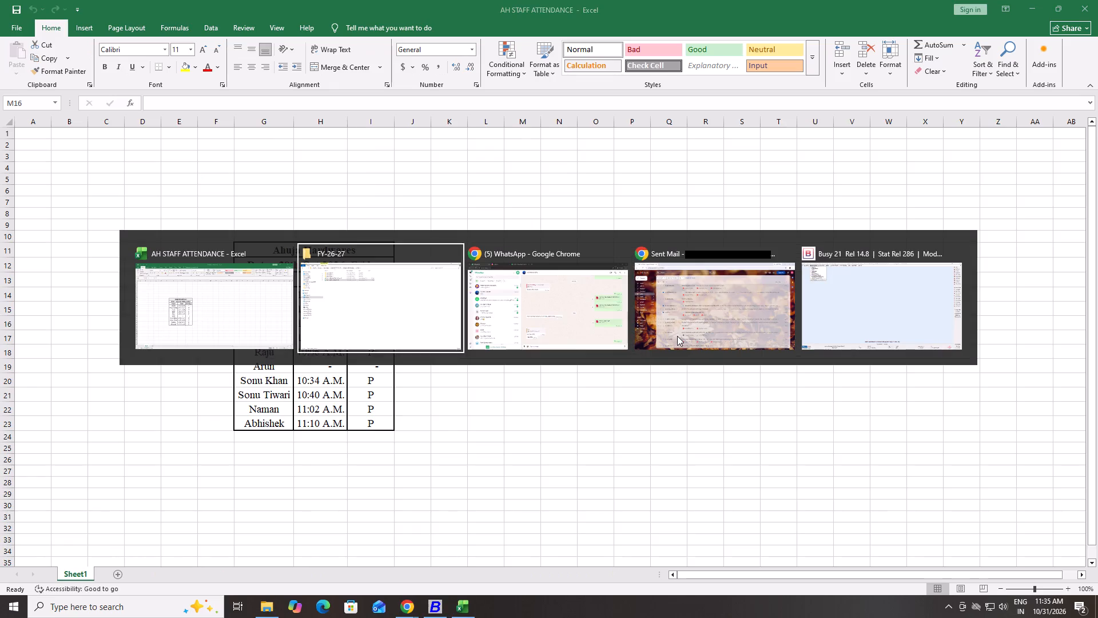
key("alt+Left")
key("alt+Right")
key("Up")
key("Up")
key("Down")
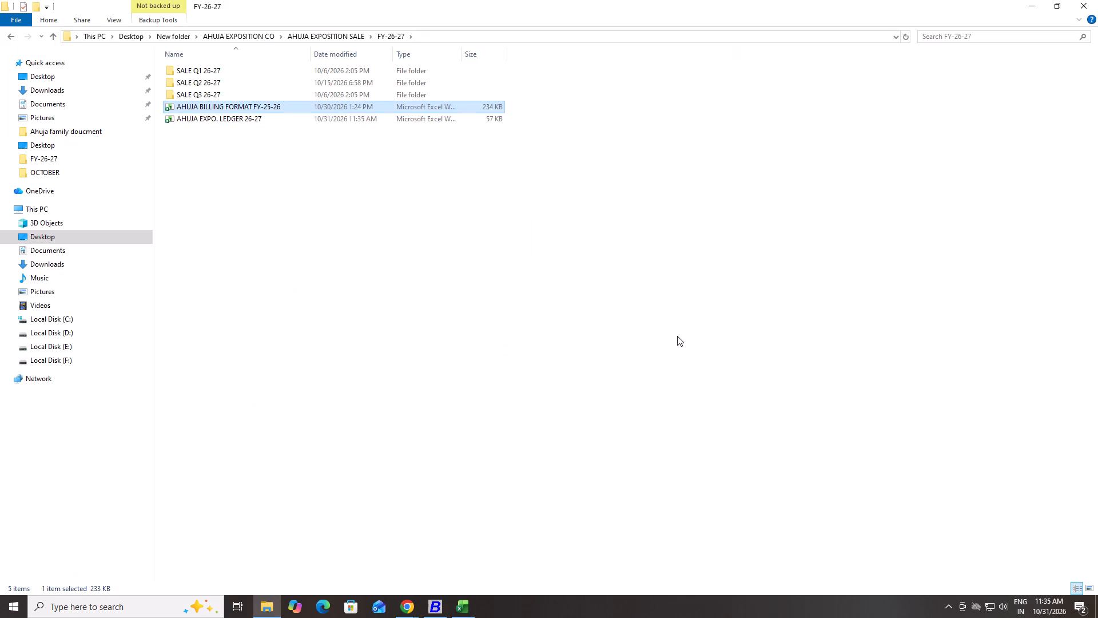
key("Up")
key("Down")
key("Down")
key("Return")
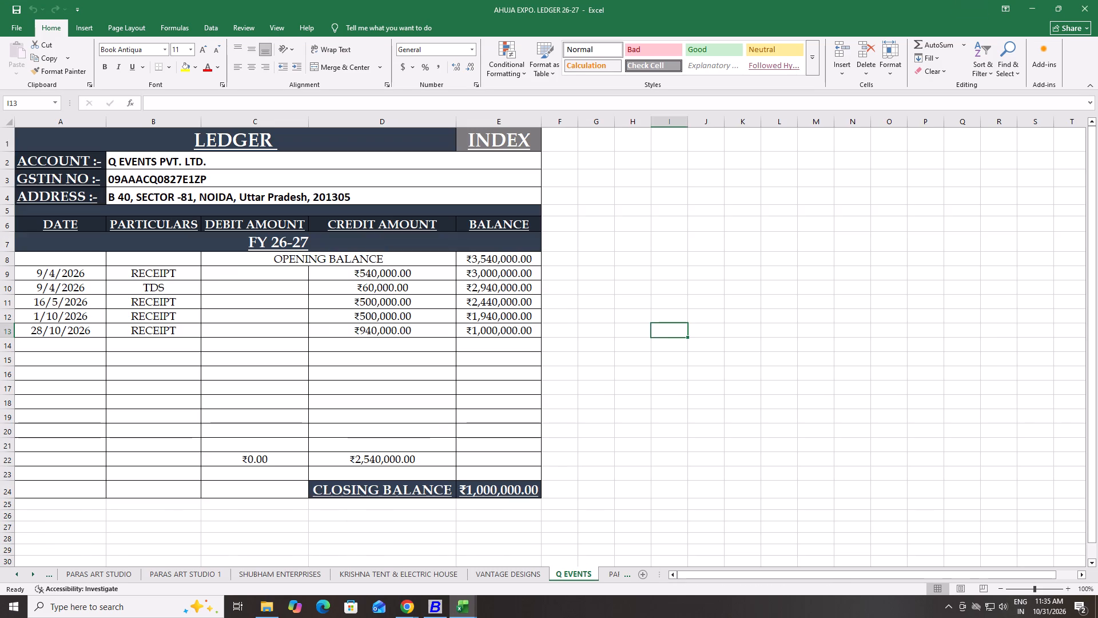
Set the whole Q EVENTS ledger block (A1:E24) as the print area again and preview the printout.
key("ctrl+Up")
key("ctrl+Left")
key("ctrl+Left")
key("ctrl+Left")
key("ctrl+shift+Right")
key("ctrl+shift+Down")
key("ctrl+shift+Down")
key("ctrl+shift+Down")
key("ctrl+shift+Down")
key("ctrl+shift+Down")
key("ctrl+shift+Down")
key("ctrl+shift+Down")
key("ctrl+shift+Down")
key("ctrl+shift+Down")
key("ctrl+shift+Down")
key("ctrl+shift+Down")
key("ctrl+shift+Down")
key("ctrl+shift+Down")
key("ctrl+shift+Down")
key("ctrl+shift+Down")
key("ctrl+shift+Down")
key("ctrl+shift+Down")
key("ctrl+shift+Down")
key("ctrl+shift+Down")
key("ctrl+shift+Down")
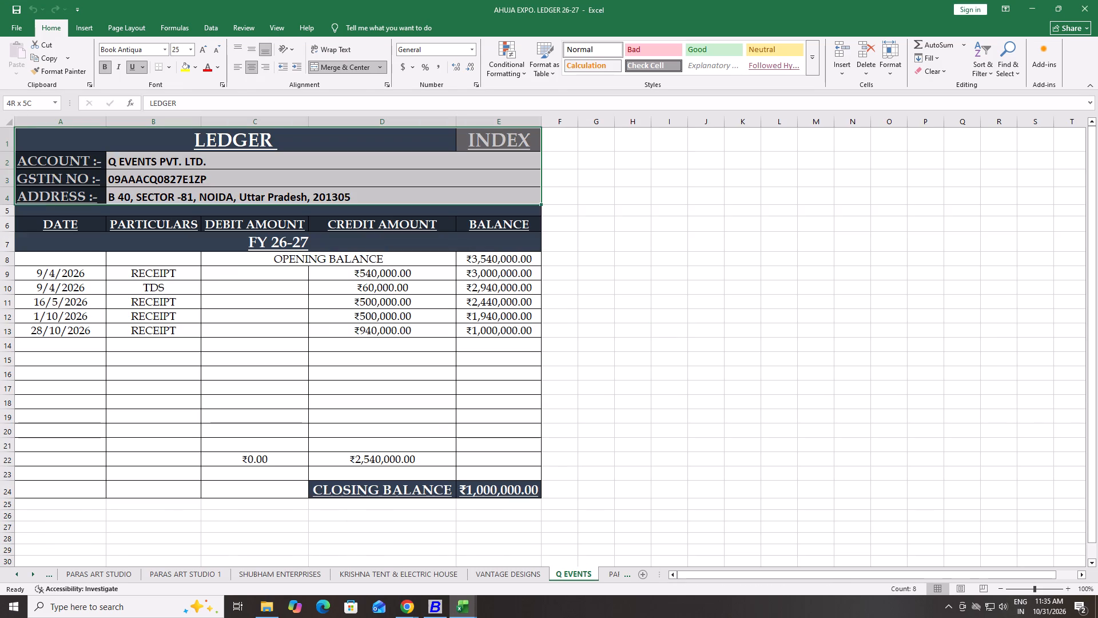
key("shift+Up")
key("shift+Up")
key("shift+Up")
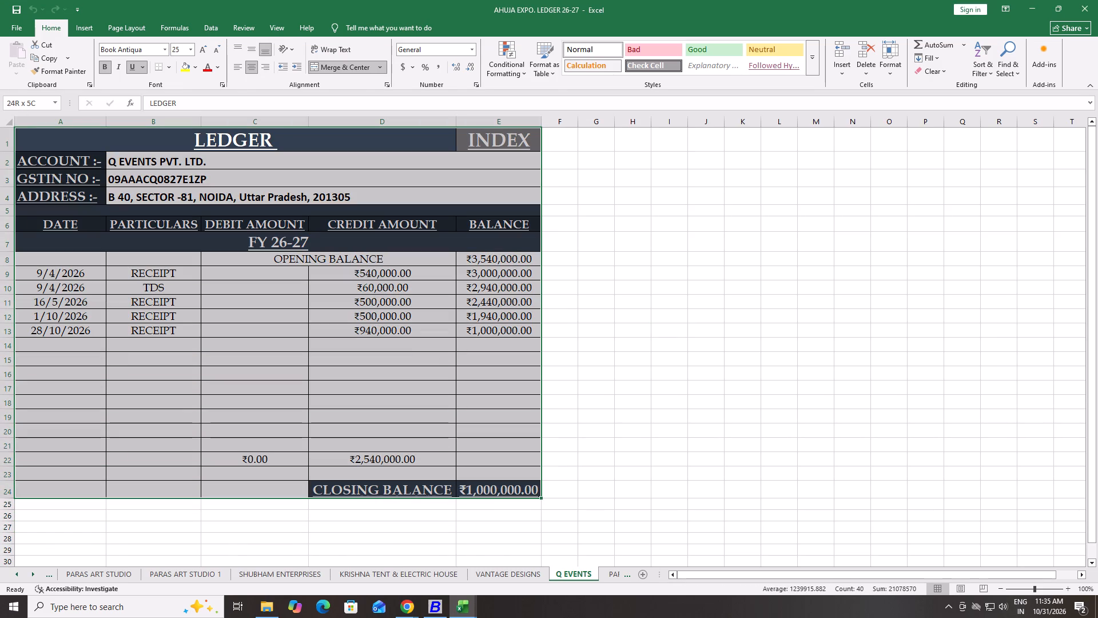
type("prs")
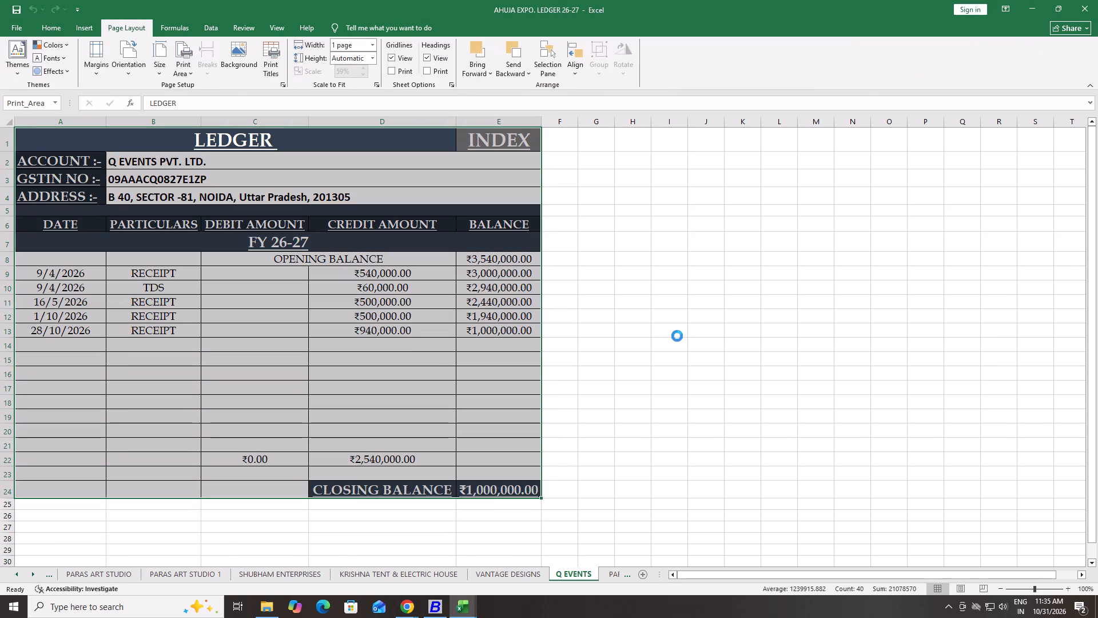
key("ctrl+bracketleft")
key("ctrl+p")
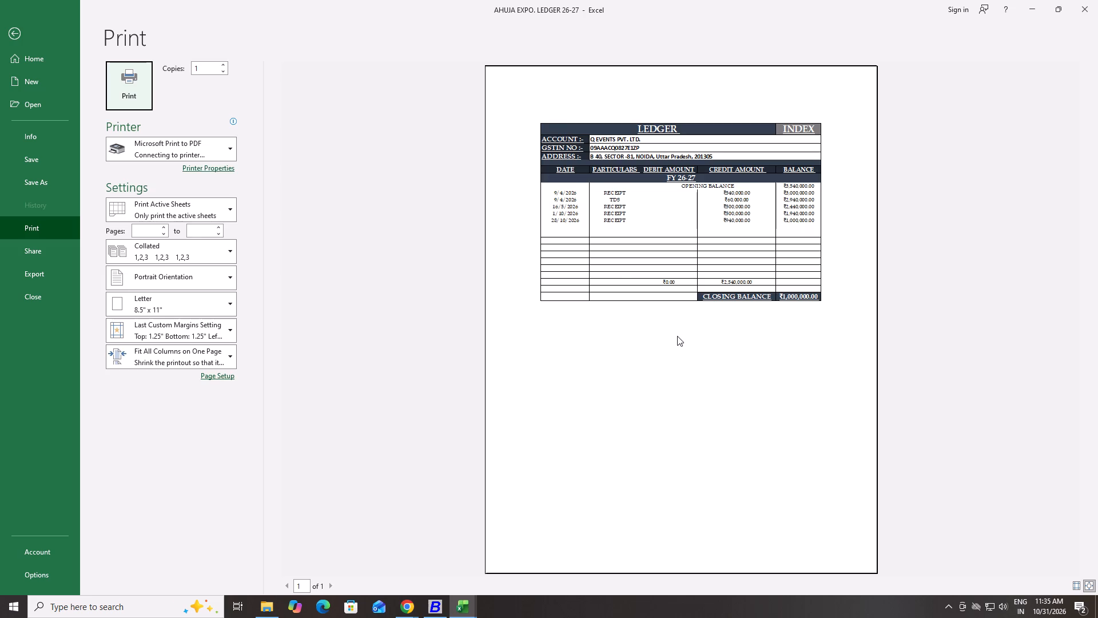
key("Escape")
key("Escape")
key("Escape")
left_click(677, 336)
On the VANTAGE DESIGNS sheet, set the whole ledger block (A1:E29) as the print area.
left_click(526, 571)
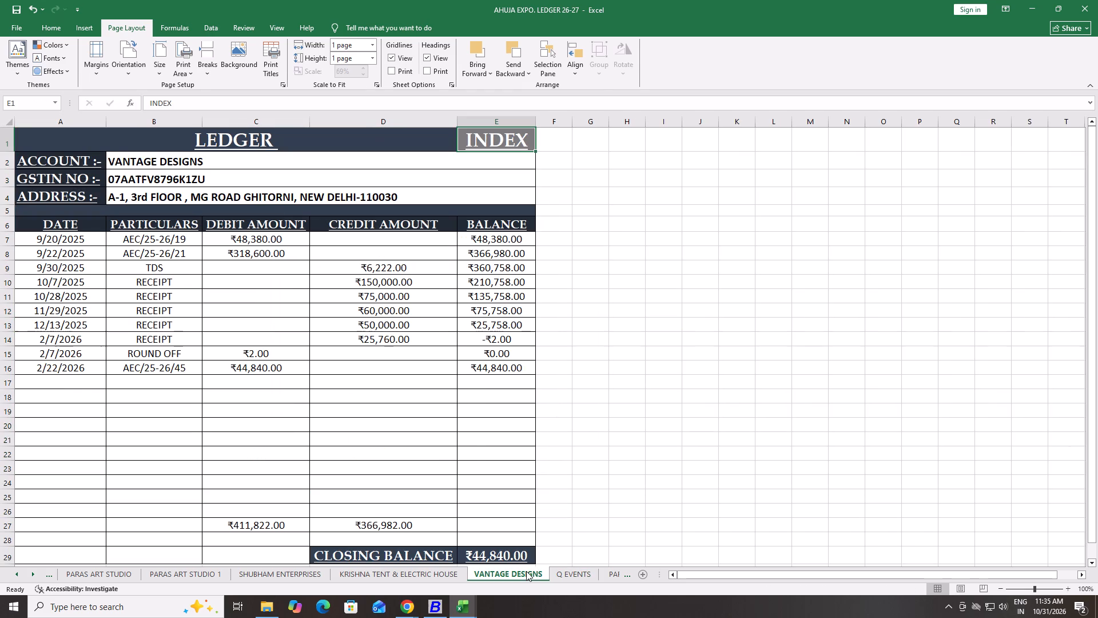
left_click(584, 366)
key("ctrl+Left")
key("ctrl+Up")
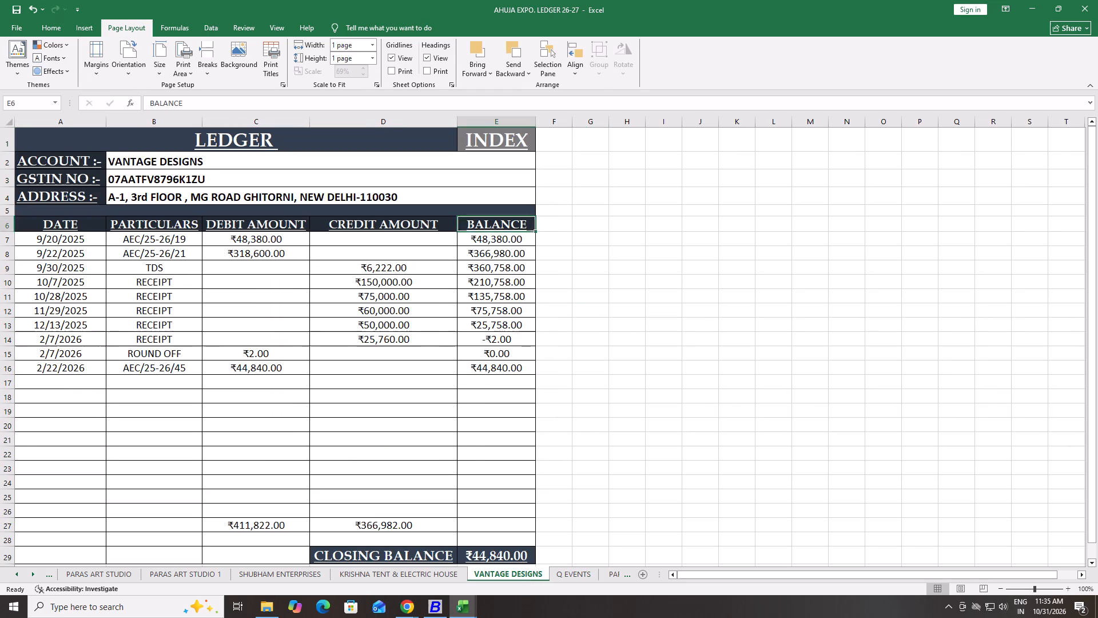
key("ctrl+Left")
key("ctrl+Up")
key("ctrl+Left")
key("ctrl+Up")
key("ctrl+Up")
key("ctrl+shift+Right")
key("ctrl+shift+Down")
key("ctrl+shift+Down")
key("ctrl+shift+Down")
key("ctrl+shift+Down")
key("ctrl+shift+Down")
key("ctrl+shift+Down")
key("ctrl+shift+Down")
key("ctrl+shift+Down")
key("ctrl+shift+Down")
key("ctrl+shift+Down")
key("ctrl+shift+Down")
key("ctrl+shift+Down")
key("ctrl+shift+Down")
key("ctrl+shift+Down")
key("ctrl+shift+Down")
key("ctrl+shift+Down")
key("ctrl+shift+Down")
key("ctrl+shift+Down")
key("ctrl+shift+Down")
key("ctrl+shift+Down")
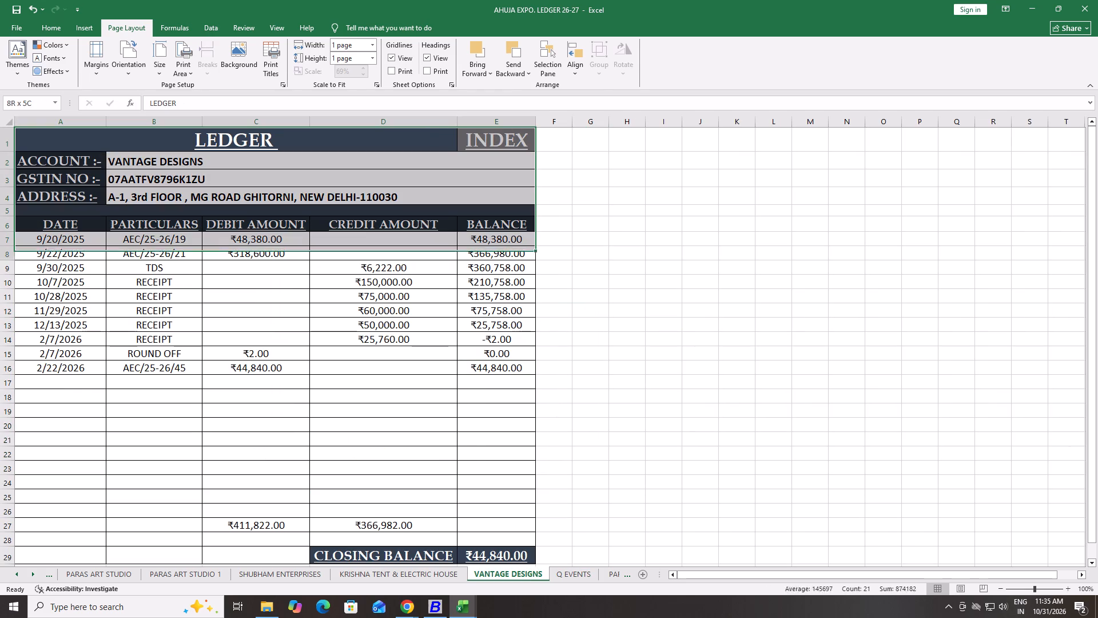
key("shift+Down")
key("alt+p")
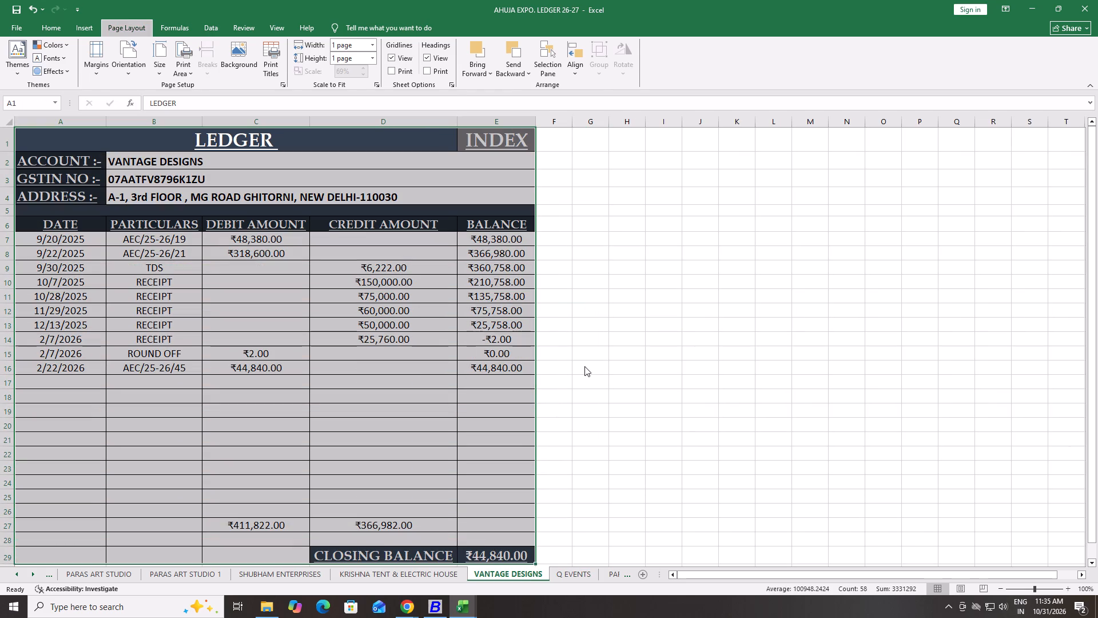
type("rs")
Set the left and right page margins of the VANTAGE DESIGNS printout to 0.95 inches and return to the sheet.
key("ctrl+p")
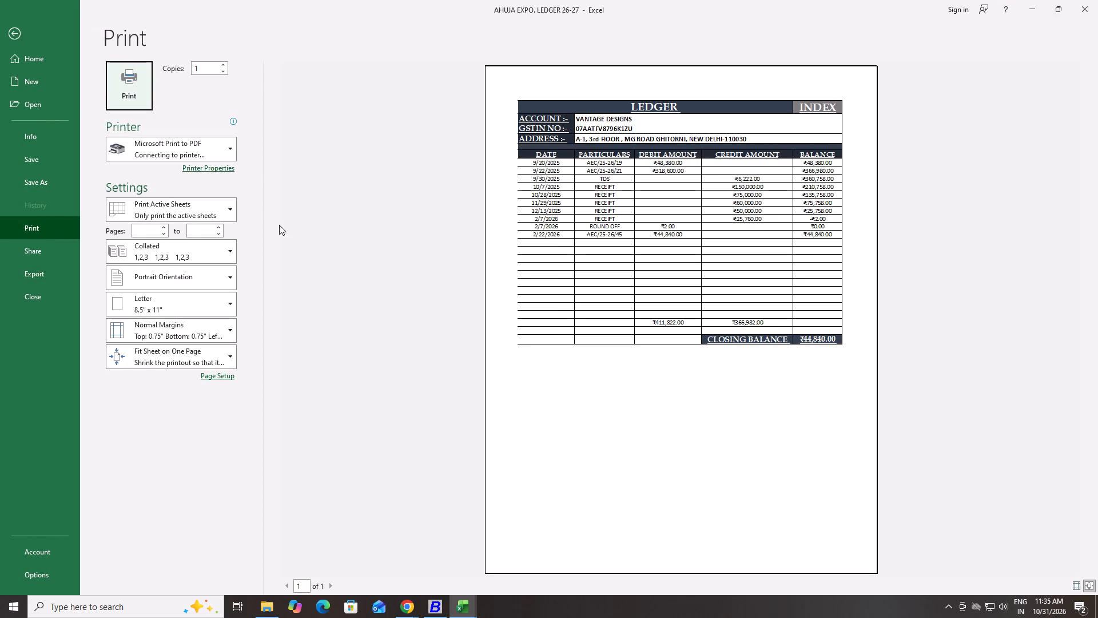
left_click(226, 373)
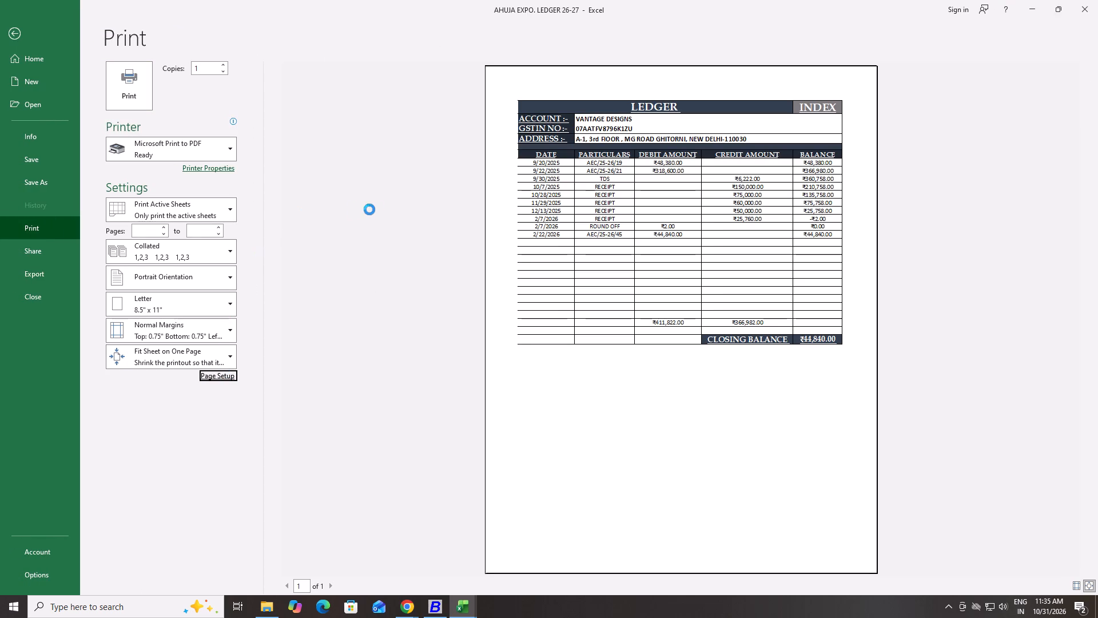
left_click(441, 187)
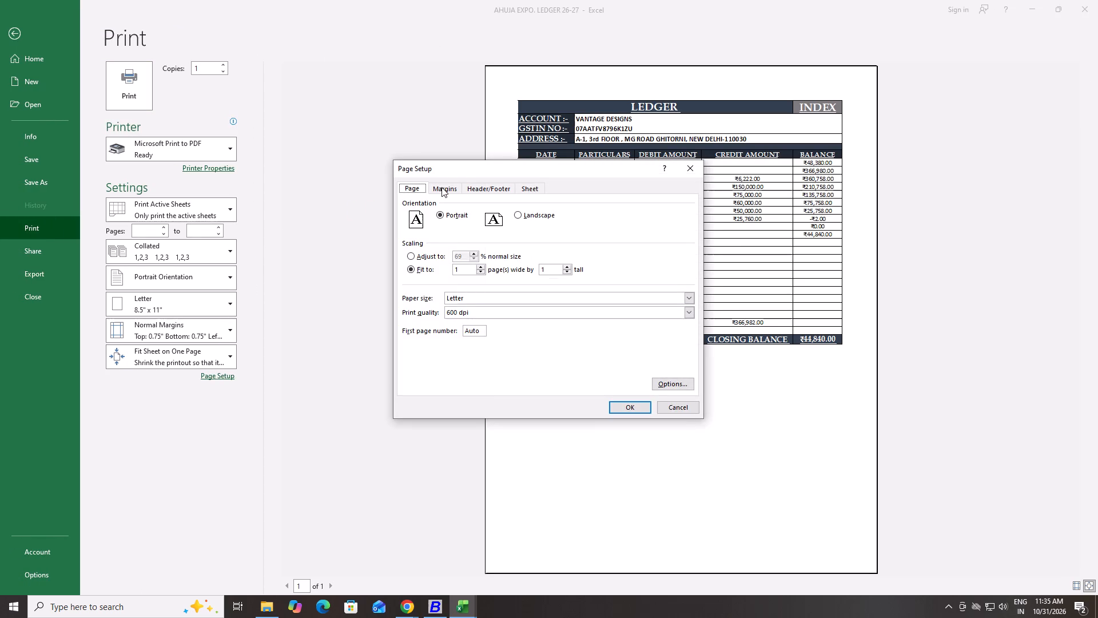
left_click(496, 266)
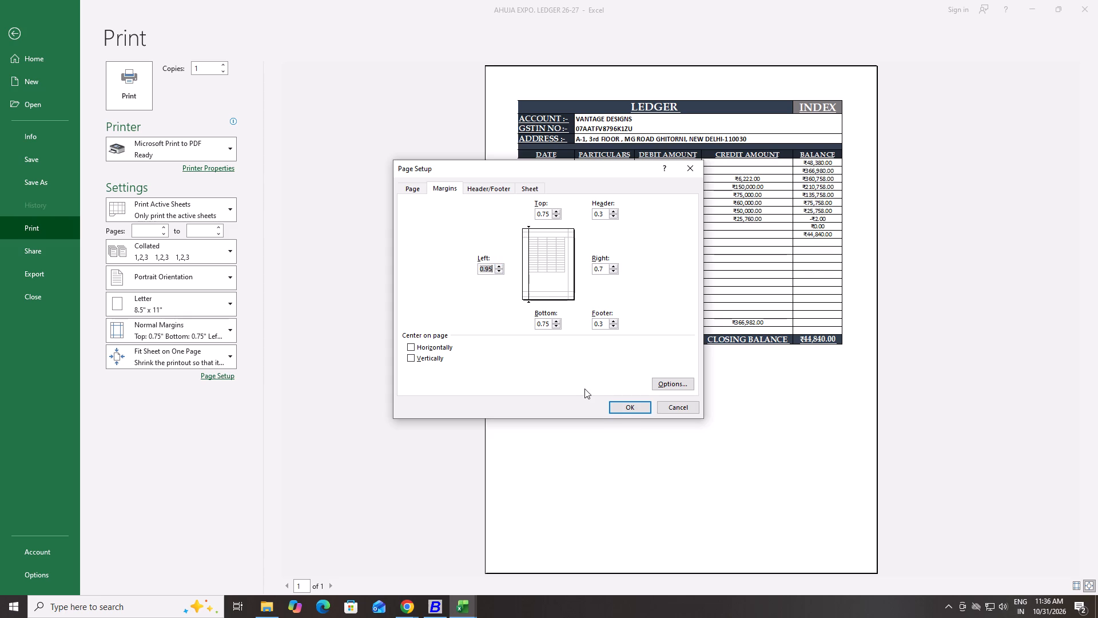
left_click(621, 406)
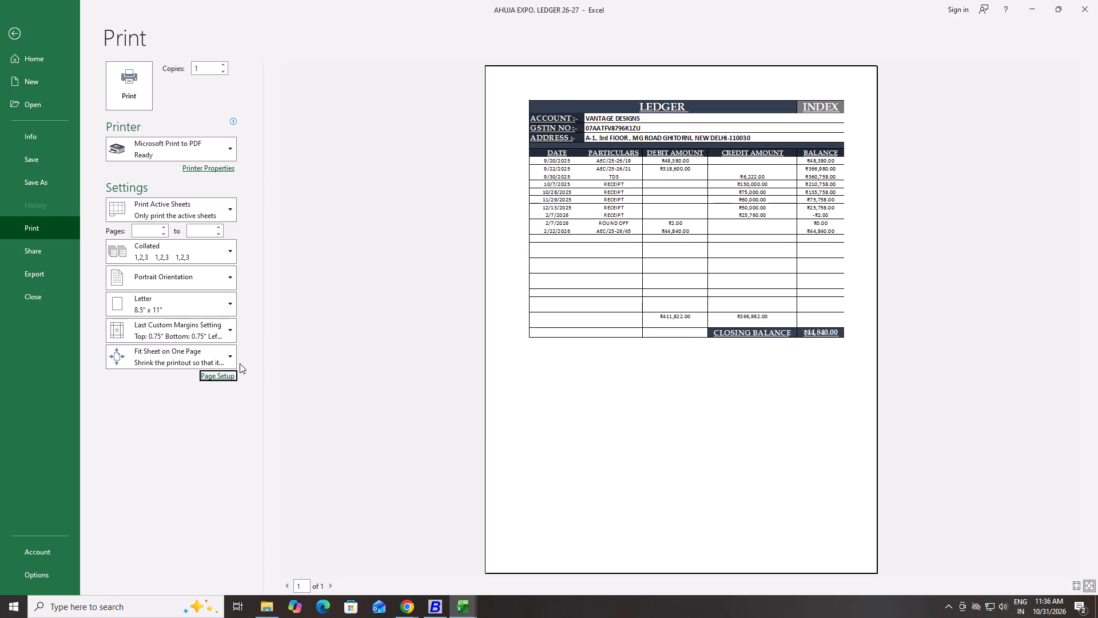
left_click(231, 376)
left_click(447, 191)
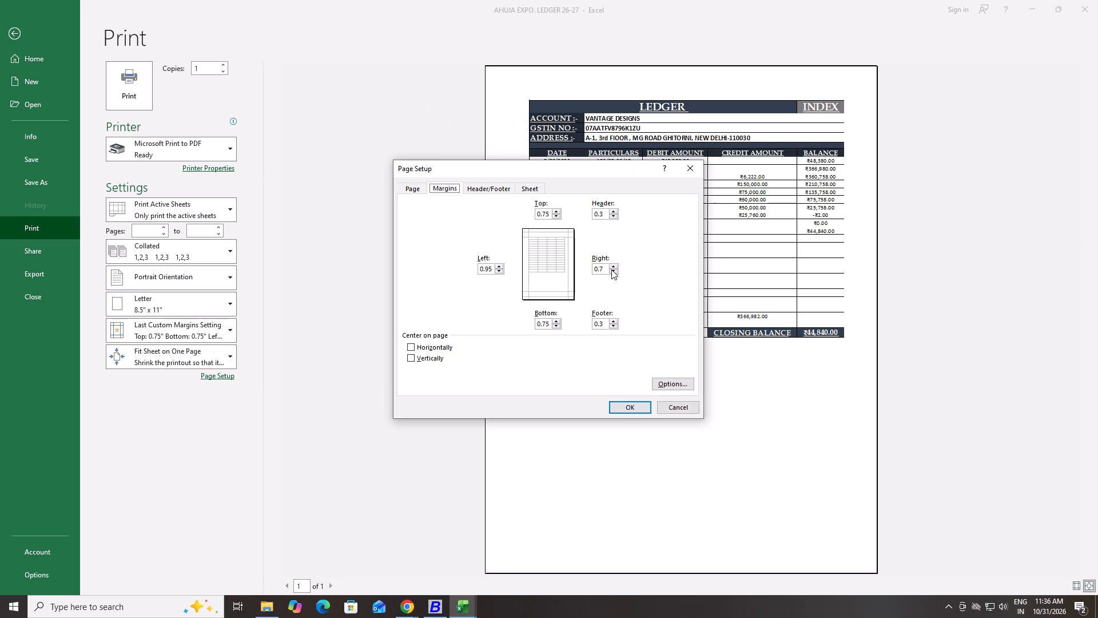
left_click(615, 266)
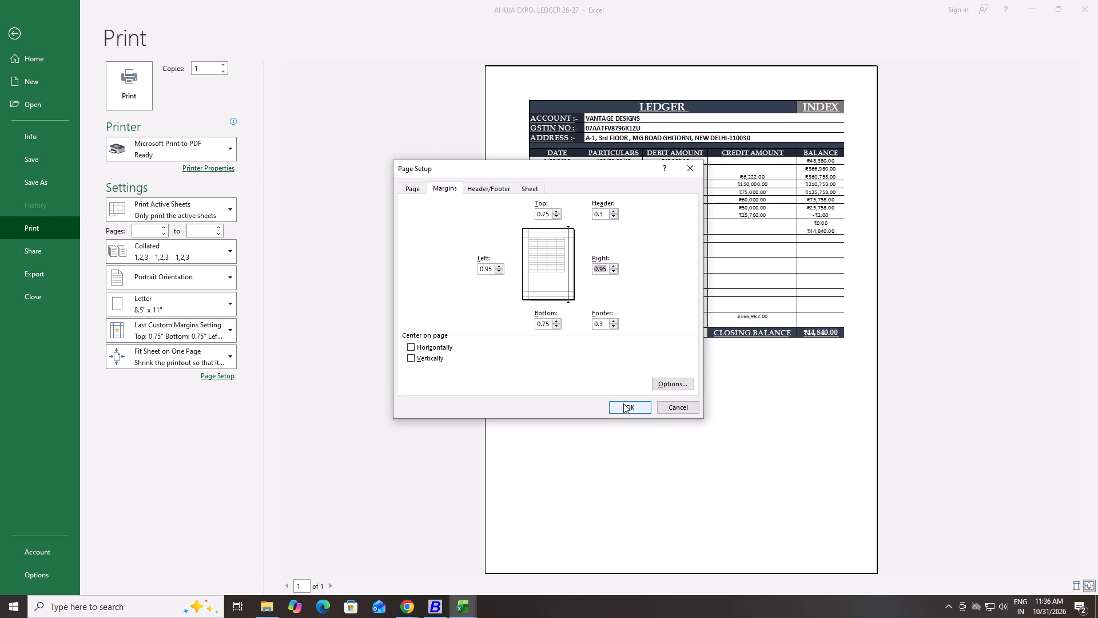
left_click(623, 403)
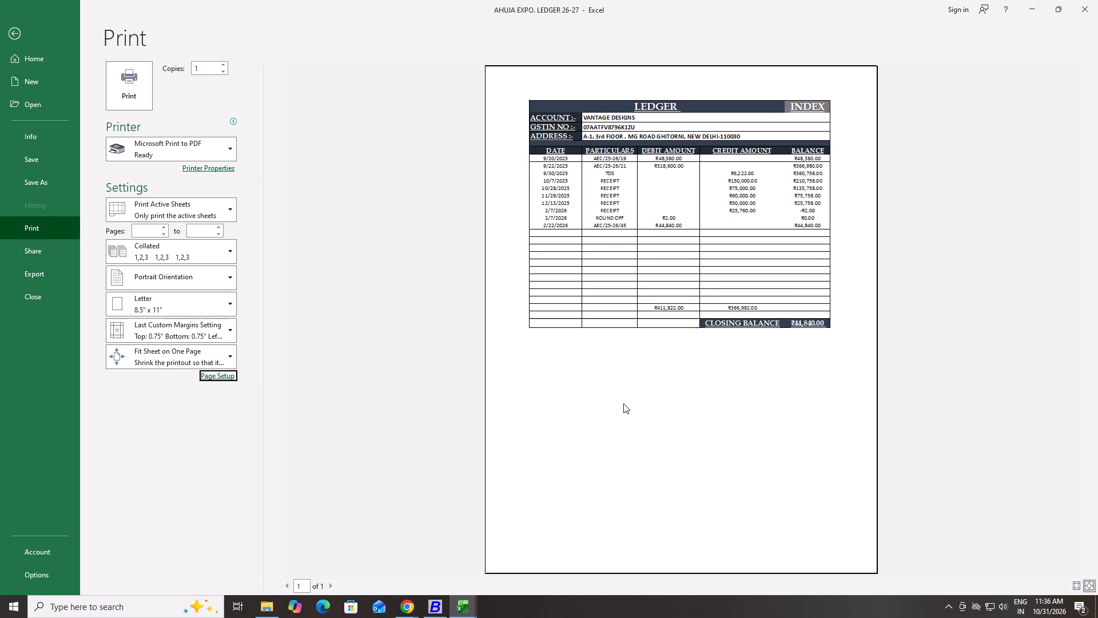
key("Escape")
Return to the Q EVENTS ledger sheet.
left_click(560, 577)
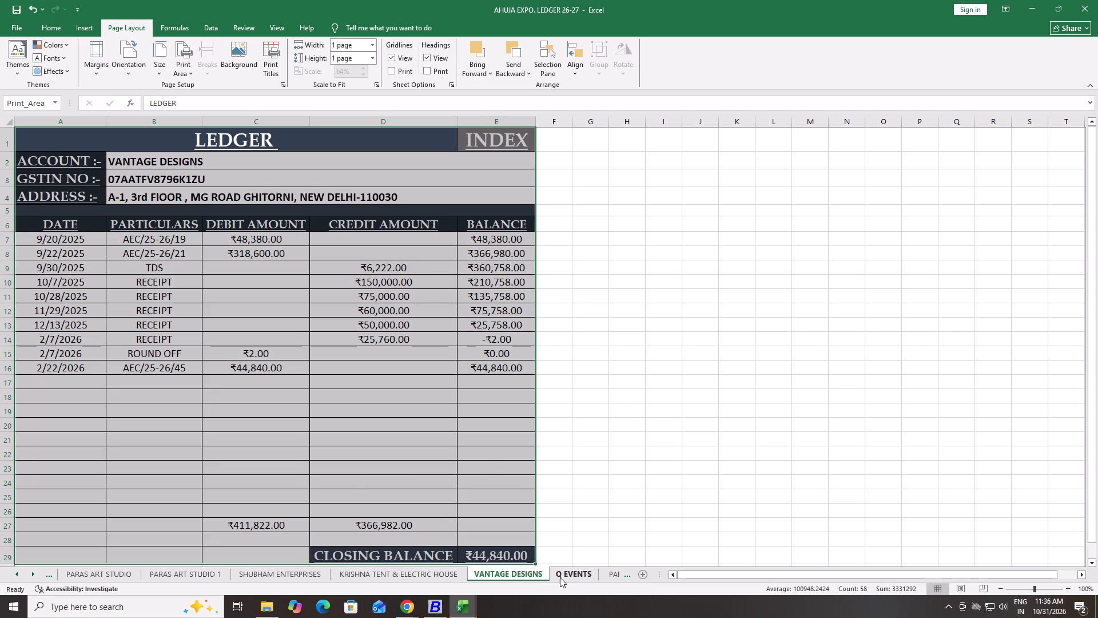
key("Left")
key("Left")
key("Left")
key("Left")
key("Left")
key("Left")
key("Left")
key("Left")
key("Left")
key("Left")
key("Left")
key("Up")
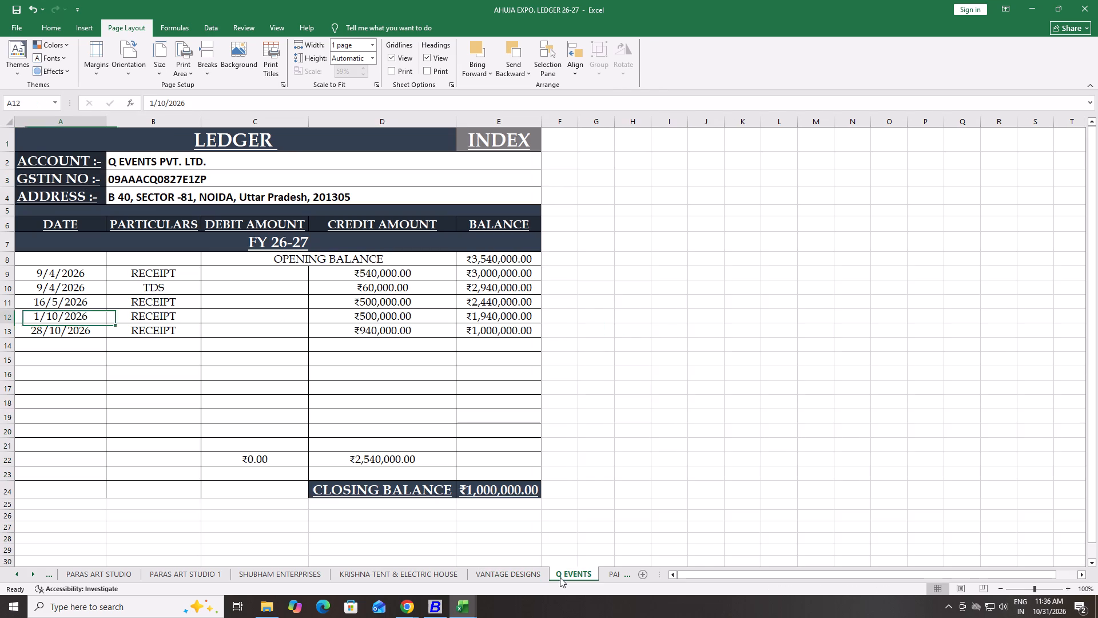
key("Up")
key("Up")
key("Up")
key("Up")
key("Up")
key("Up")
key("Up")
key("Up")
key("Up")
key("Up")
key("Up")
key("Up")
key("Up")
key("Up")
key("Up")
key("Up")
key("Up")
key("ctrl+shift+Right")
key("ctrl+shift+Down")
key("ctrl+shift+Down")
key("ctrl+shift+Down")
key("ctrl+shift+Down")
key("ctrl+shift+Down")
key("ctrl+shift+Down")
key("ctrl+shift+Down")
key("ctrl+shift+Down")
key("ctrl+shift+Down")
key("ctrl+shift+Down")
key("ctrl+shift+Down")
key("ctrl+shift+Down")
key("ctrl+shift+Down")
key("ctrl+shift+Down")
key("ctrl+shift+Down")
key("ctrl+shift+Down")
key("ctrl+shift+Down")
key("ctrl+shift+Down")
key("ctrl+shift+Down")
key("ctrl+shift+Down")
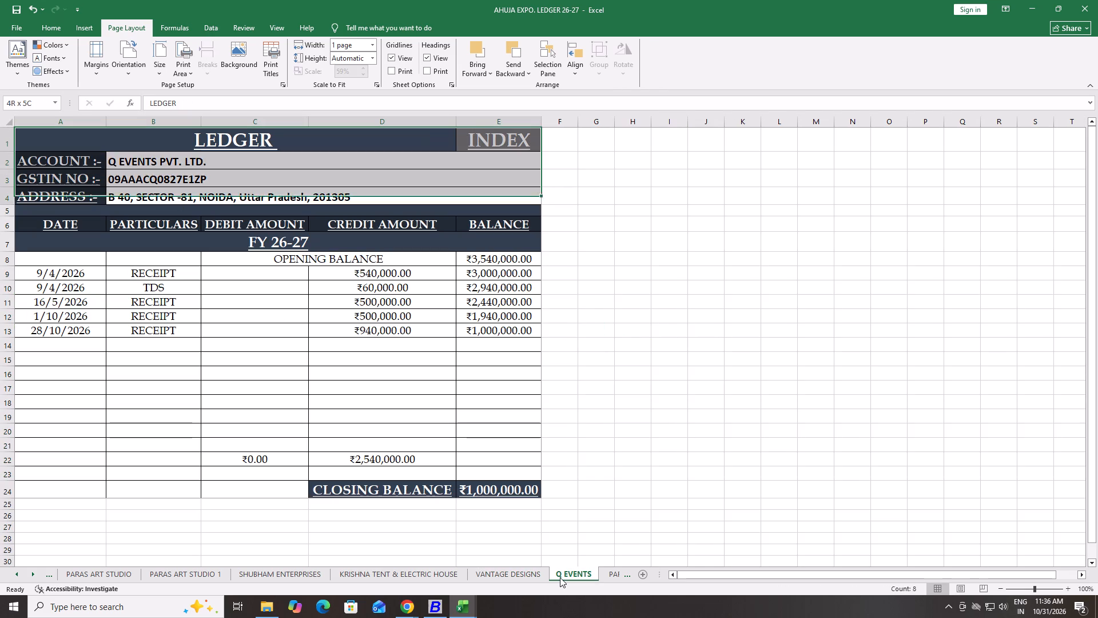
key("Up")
Apply outside borders to the Q EVENTS transaction rows, A9:E13.
key("Down")
key("Down")
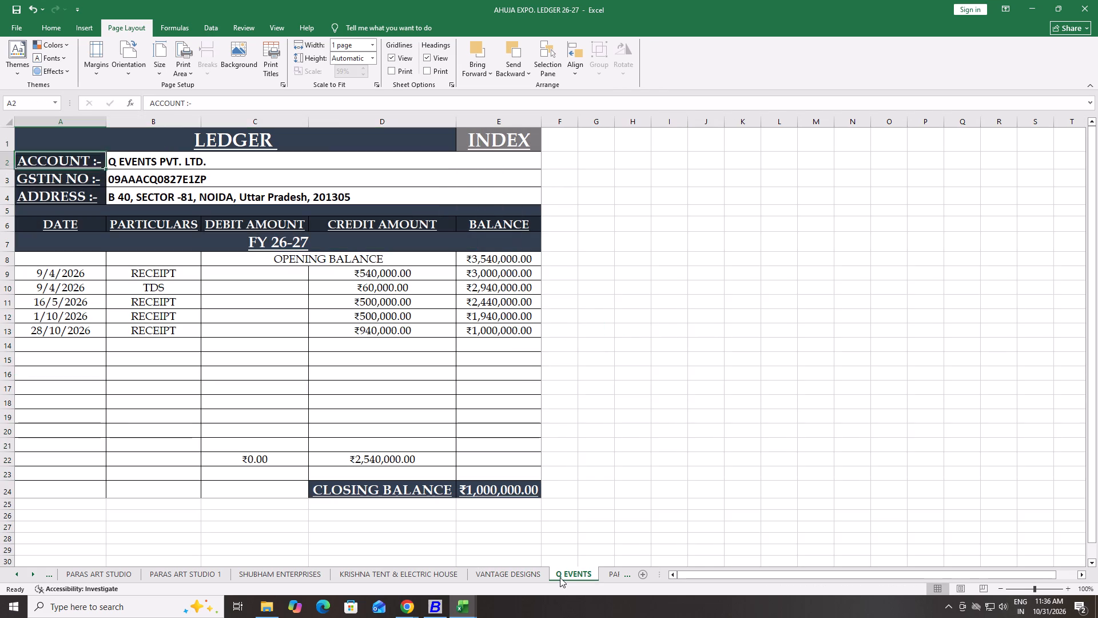
key("Down")
key("Down")
key("Down")
key("Down")
key("Down")
key("Down")
key("Down")
key("Up")
key("ctrl+shift+Down")
key("ctrl+shift+Right")
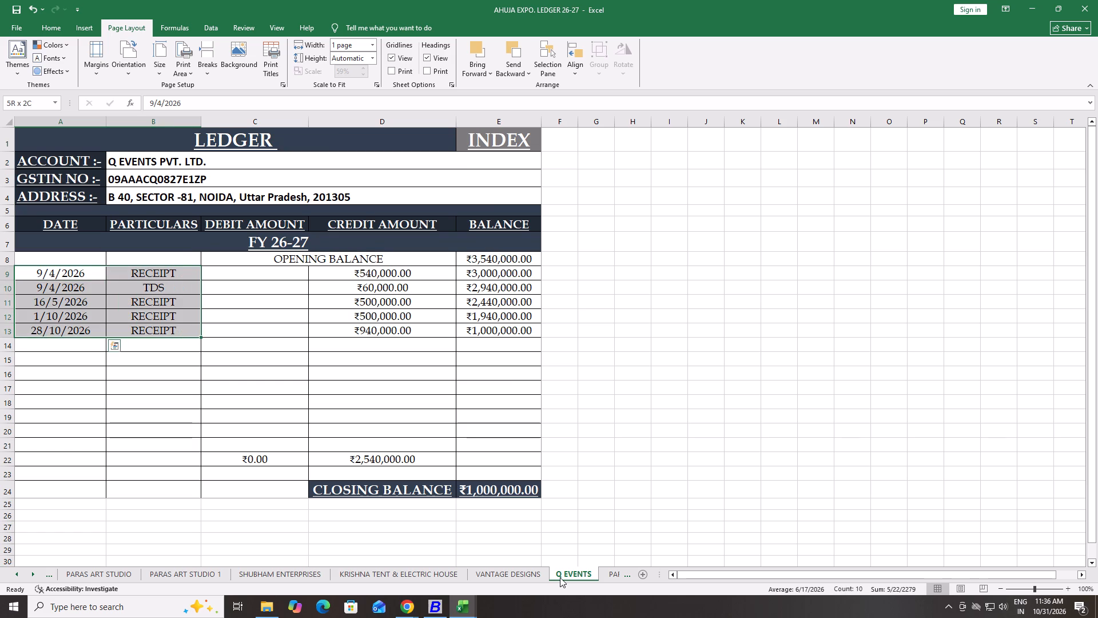
key("ctrl+shift+Right")
key("ctrl+shift+Right")
key("alt+h")
key("b")
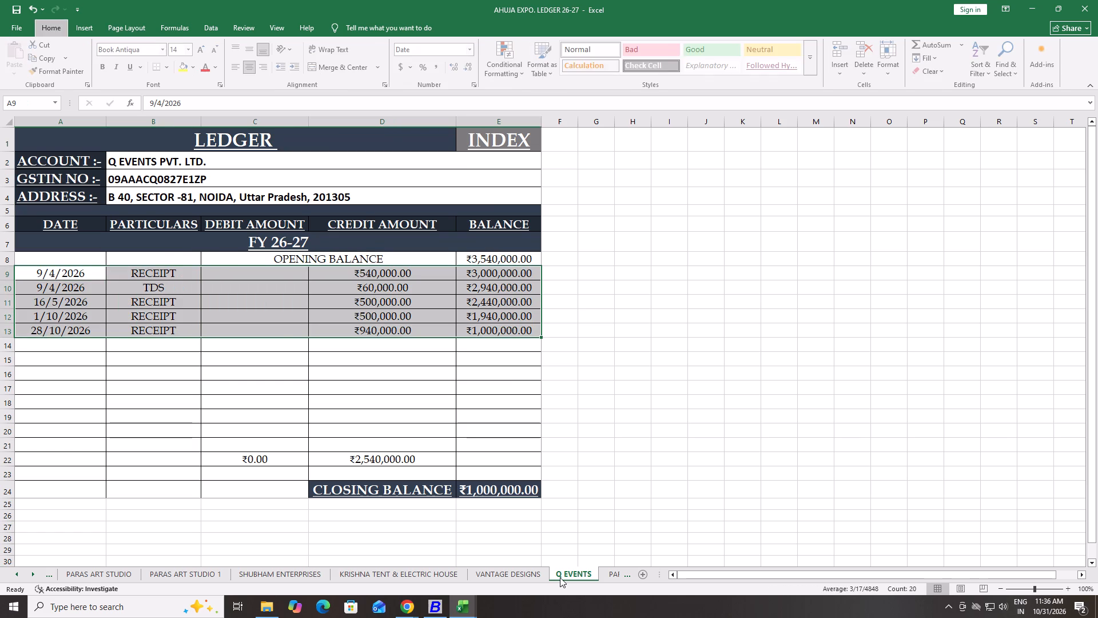
key("s")
Repeat the outside border on each date cell individually, from A9 to A13.
key("Right")
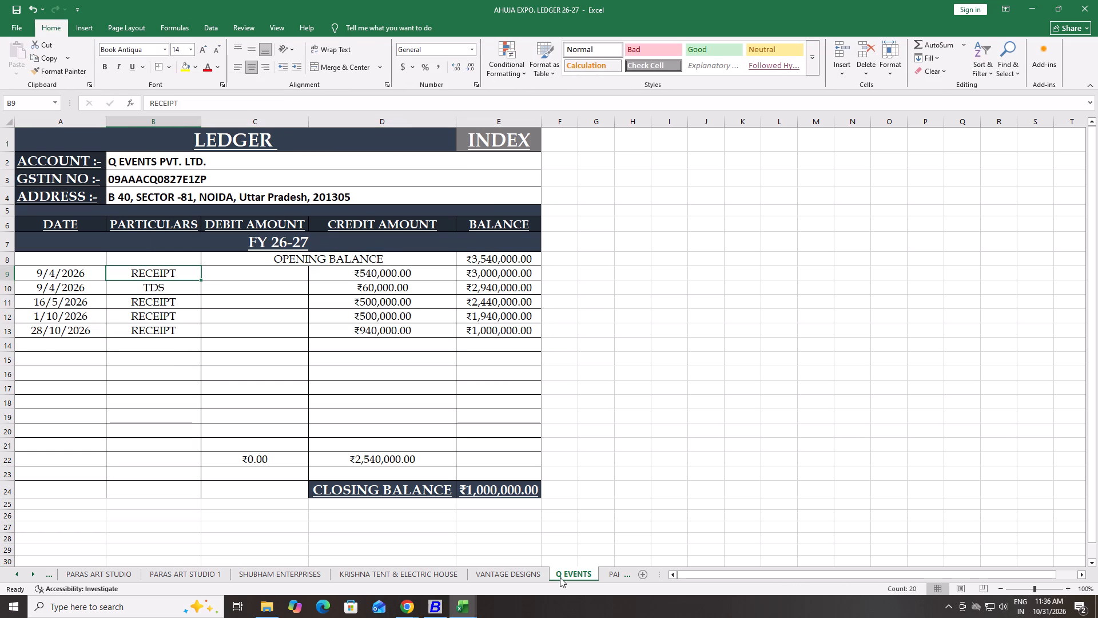
key("shift+Down")
key("Left")
key("shift+Down")
key("Up")
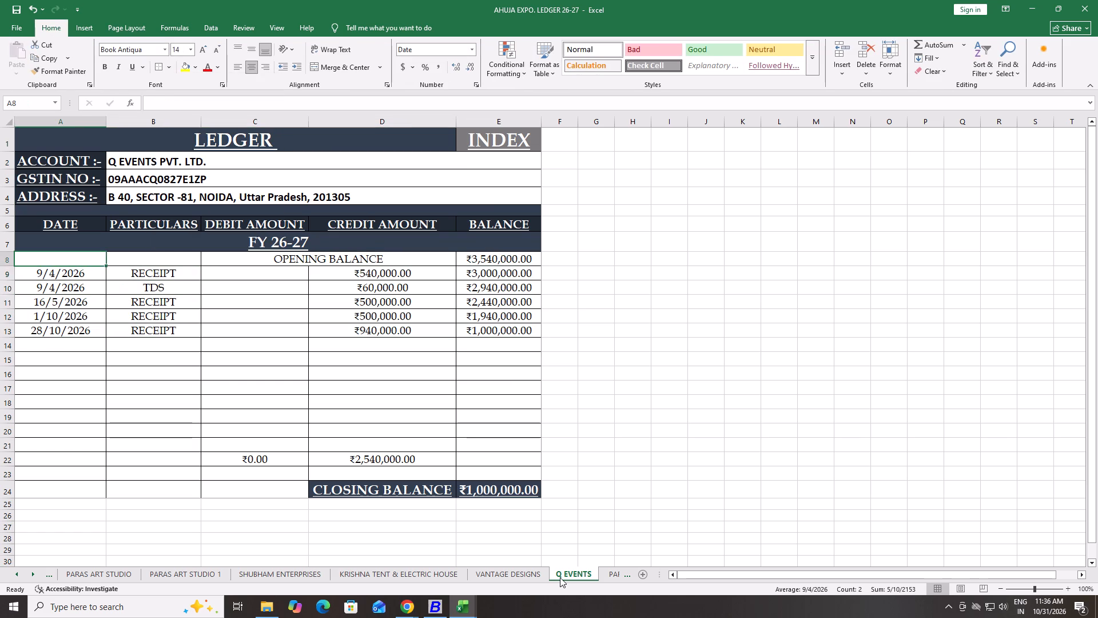
key("Down")
key("ctrl+y")
key("Down")
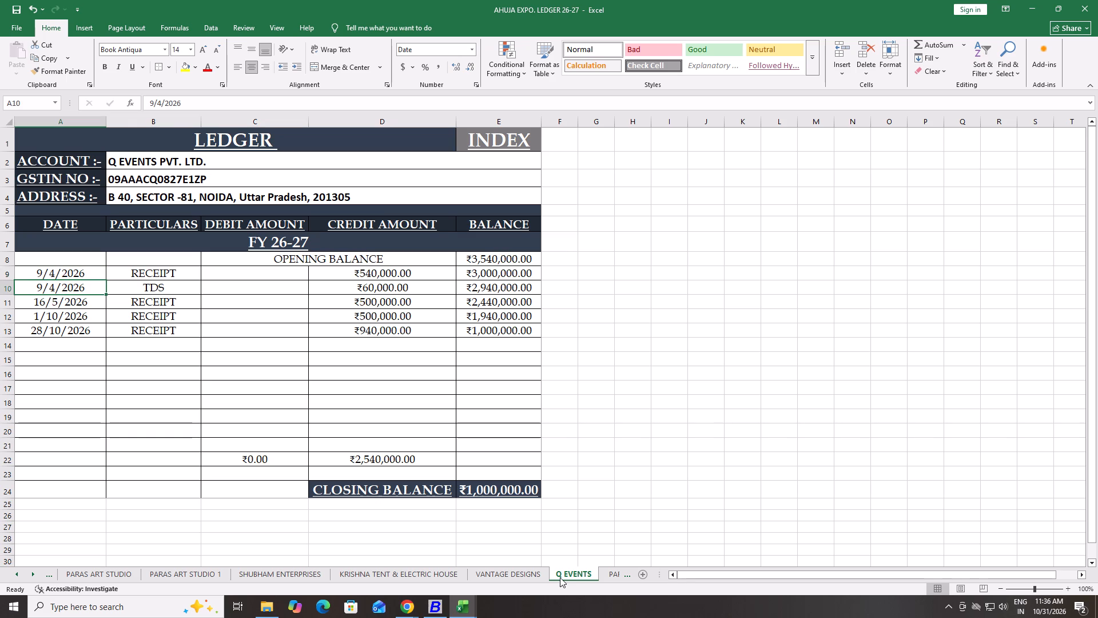
key("ctrl+y")
key("Down")
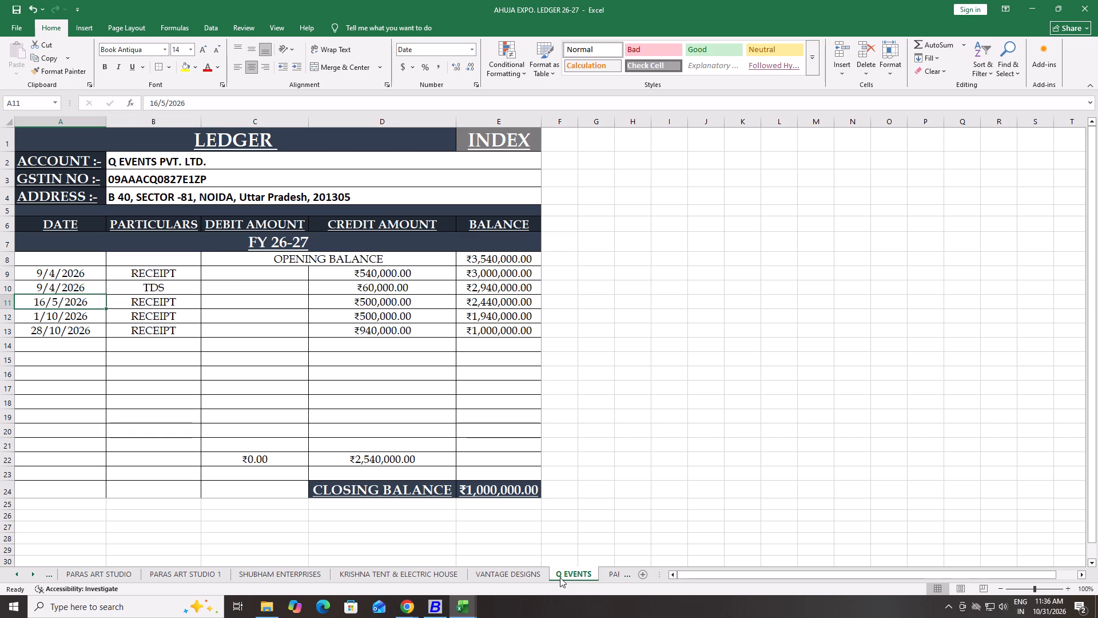
key("ctrl+y")
key("Down")
key("ctrl+y")
key("Down")
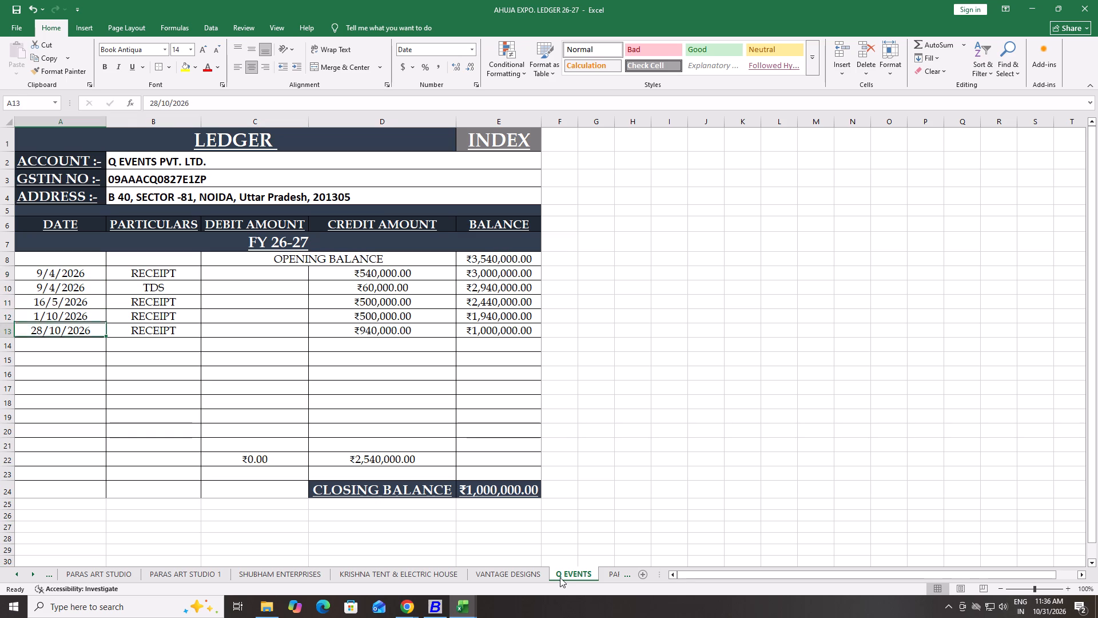
key("ctrl+y")
Repeat the outside border on each particulars cell individually, from B9 to B13.
key("Right")
key("Up")
key("Up")
key("Up")
key("Up")
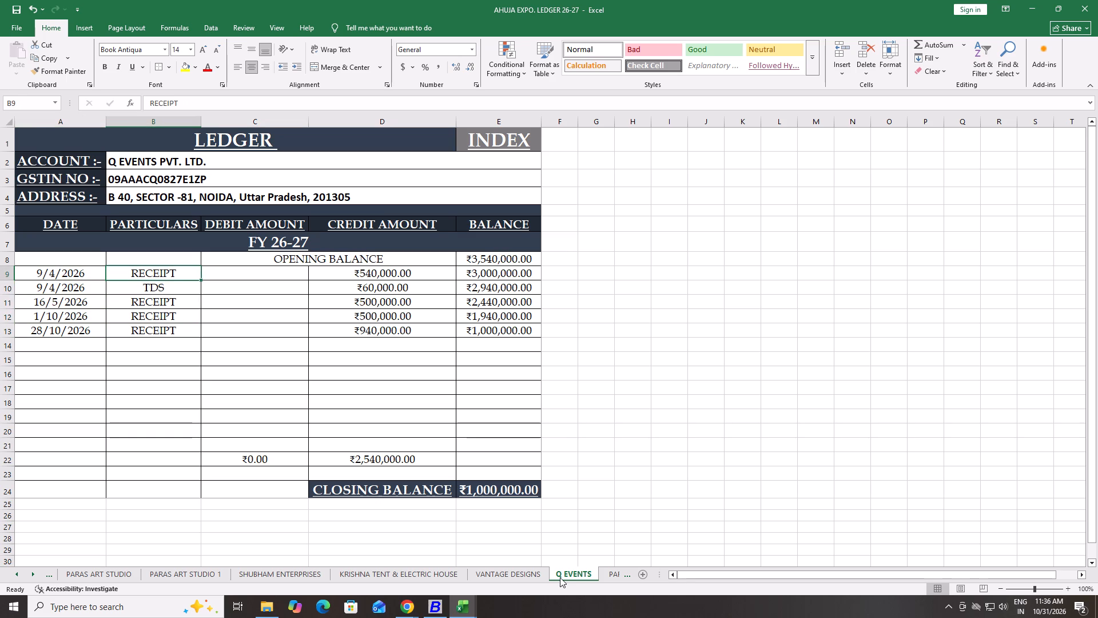
key("ctrl+y")
key("Down")
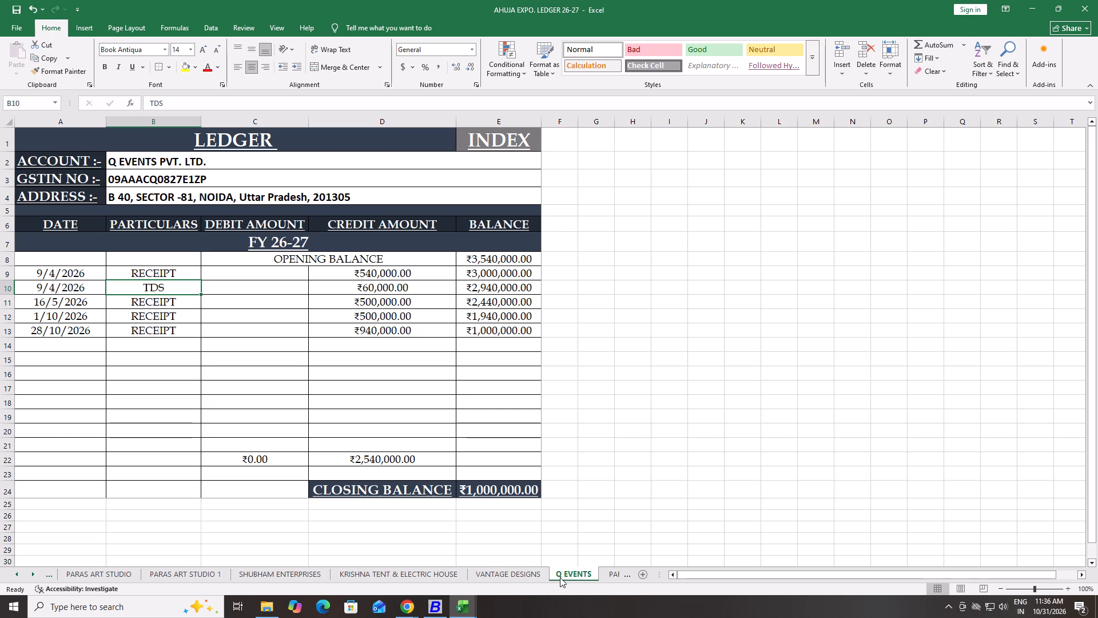
key("ctrl+y")
key("Down")
key("ctrl+y")
key("Down")
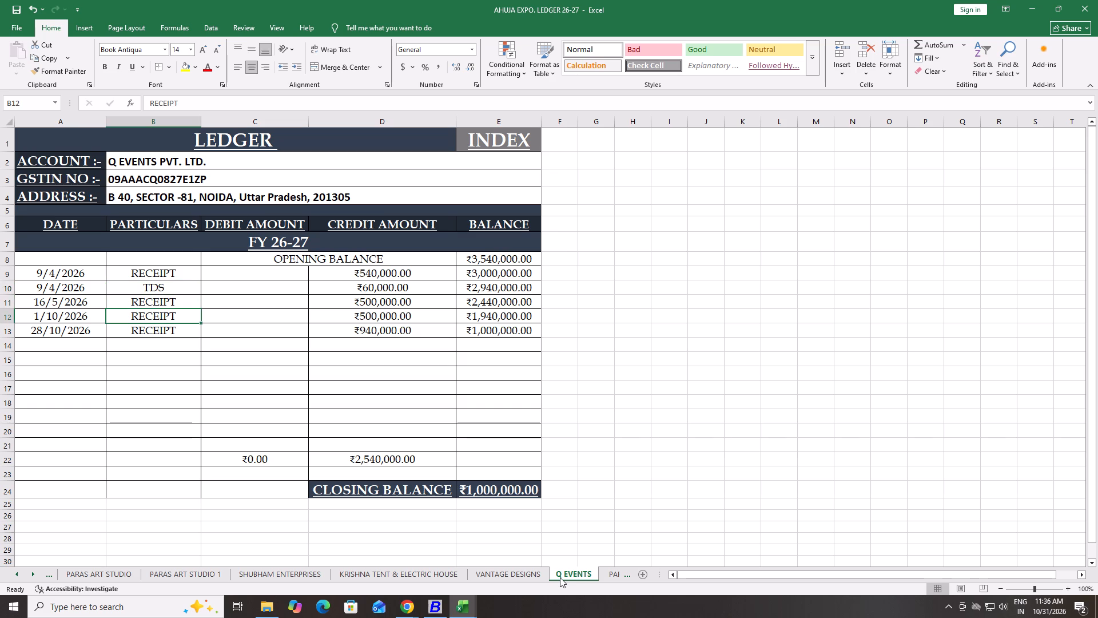
key("ctrl+y")
key("Down")
key("ctrl+y")
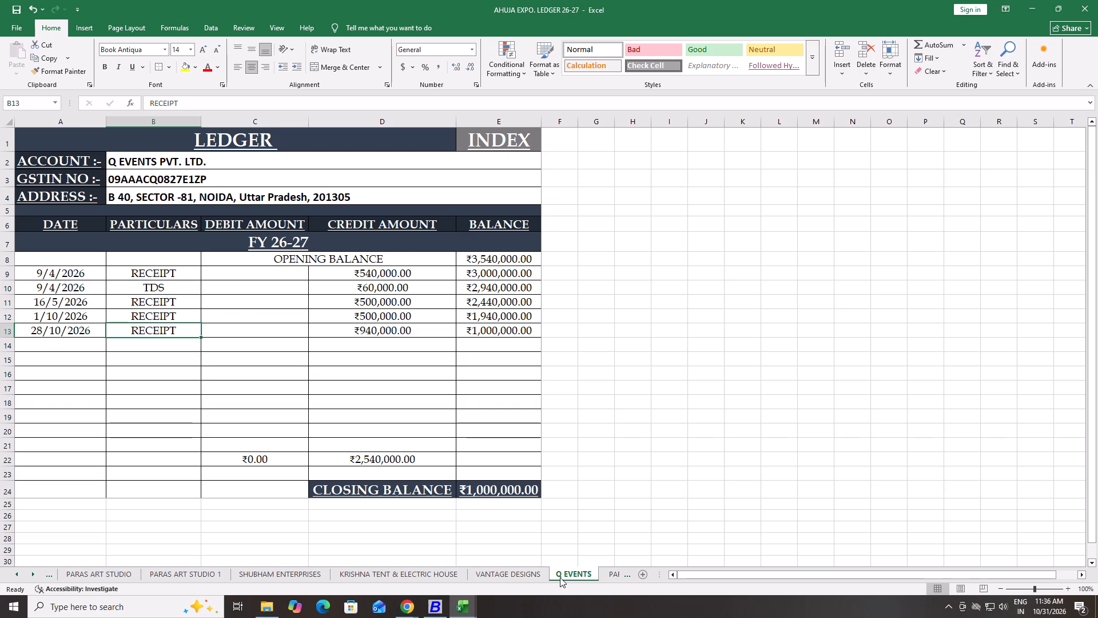
Repeat the outside border individually on the debit amount cells C12, C10, C9 and C13.
key("Right")
key("Up")
key("ctrl+y")
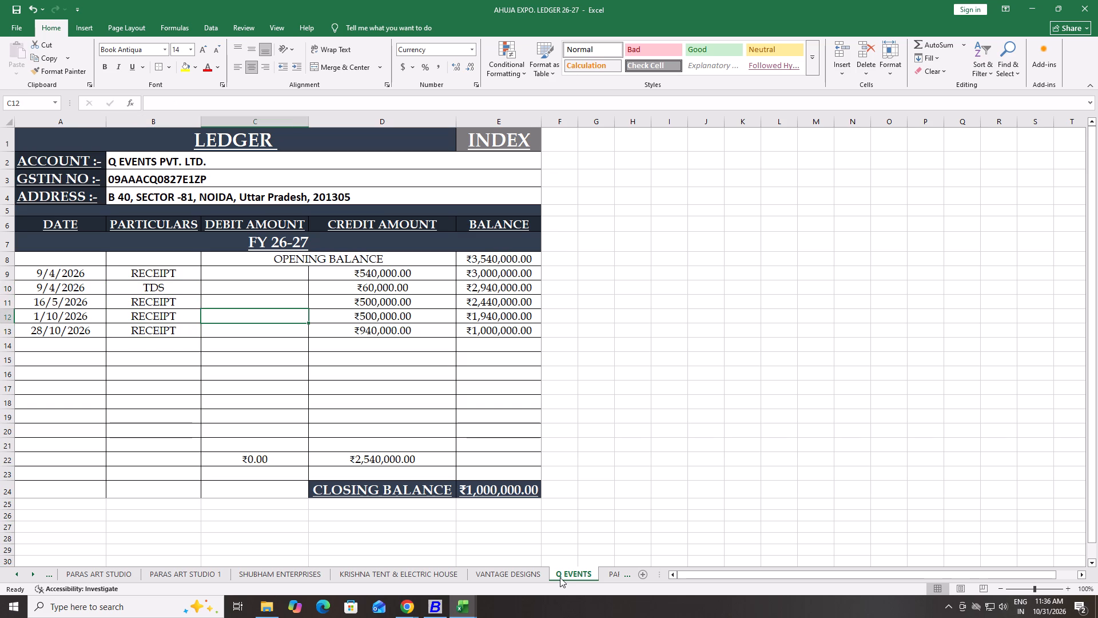
key("Up")
key("Up")
key("ctrl+y")
key("Up")
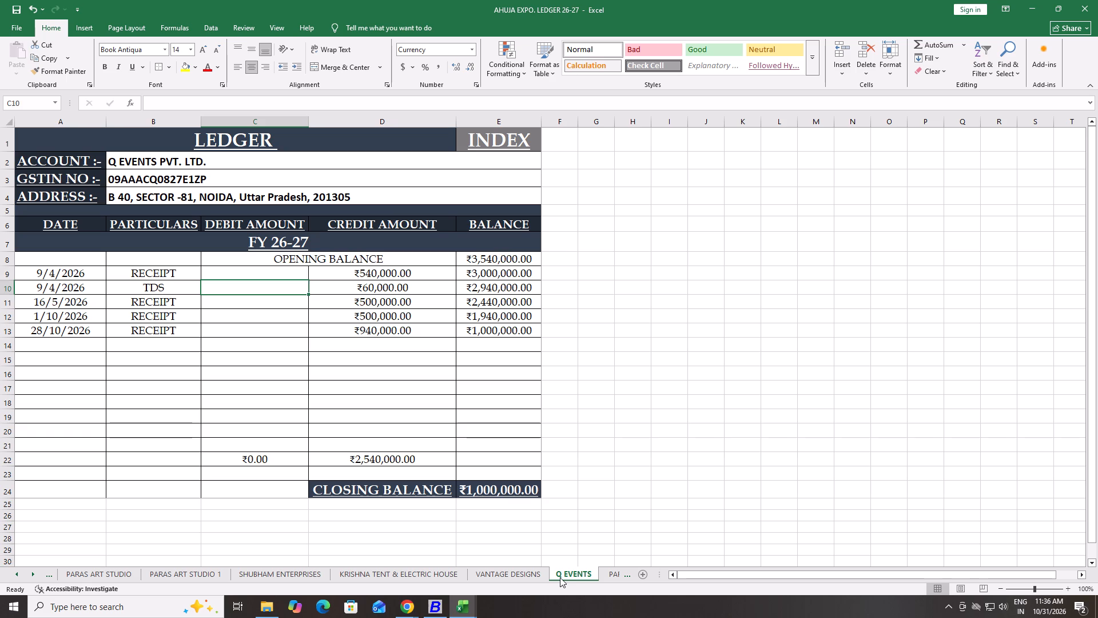
key("ctrl+y")
key("Down")
key("Down")
key("Down")
key("Down")
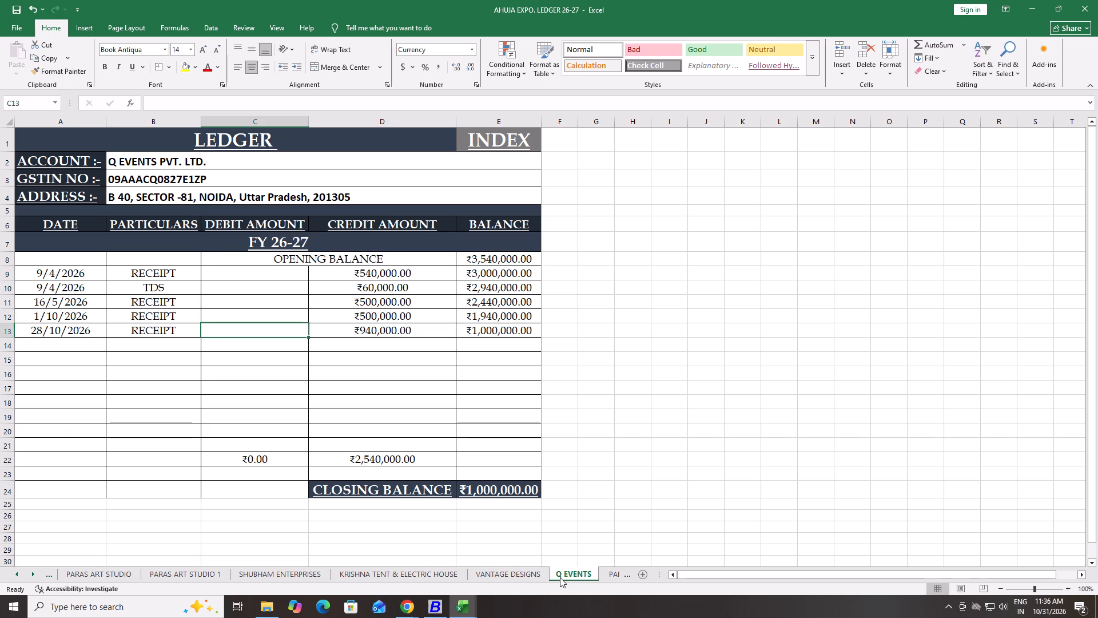
key("ctrl+y")
Repeat the outside border on each credit amount cell individually, from D13 up to D9.
key("Right")
key("ctrl+y")
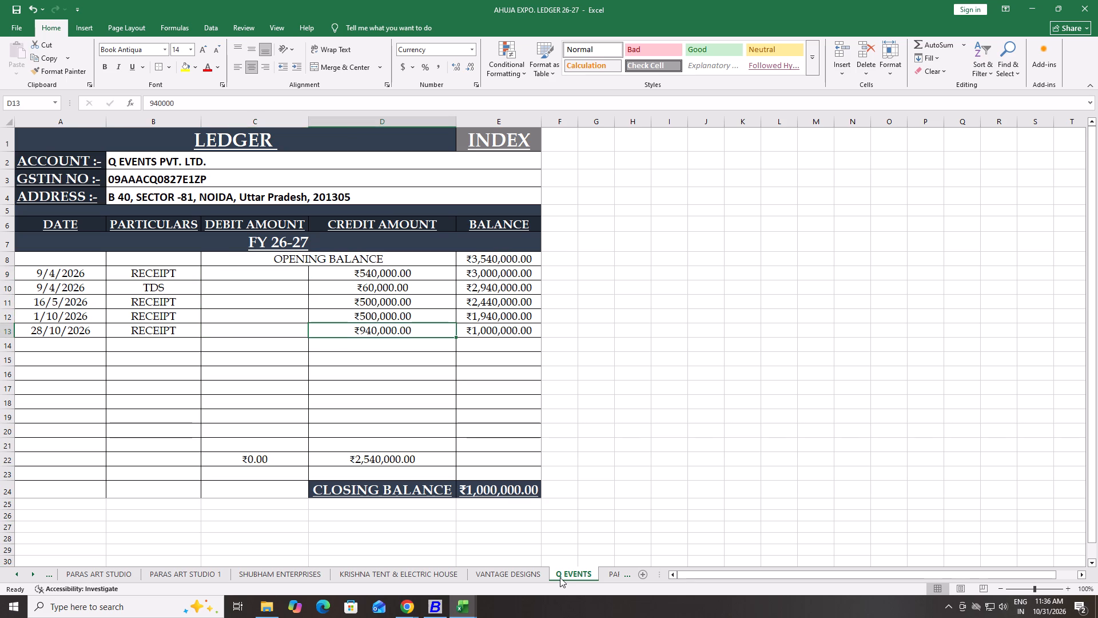
key("Up")
key("ctrl+y")
key("Up")
key("ctrl+y")
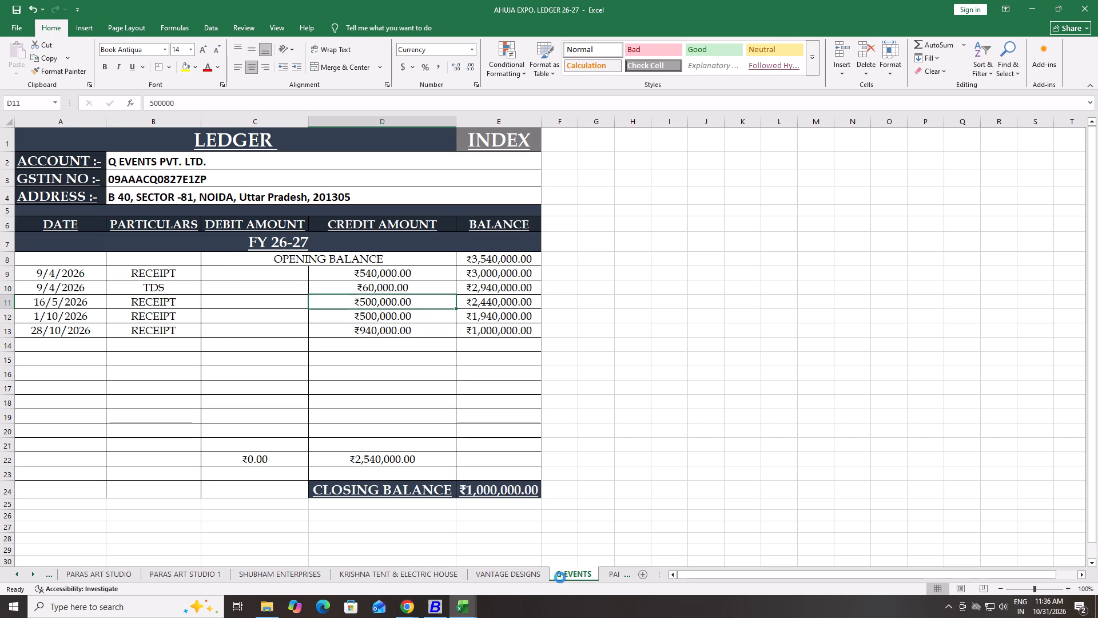
key("Up")
key("ctrl+y")
key("Up")
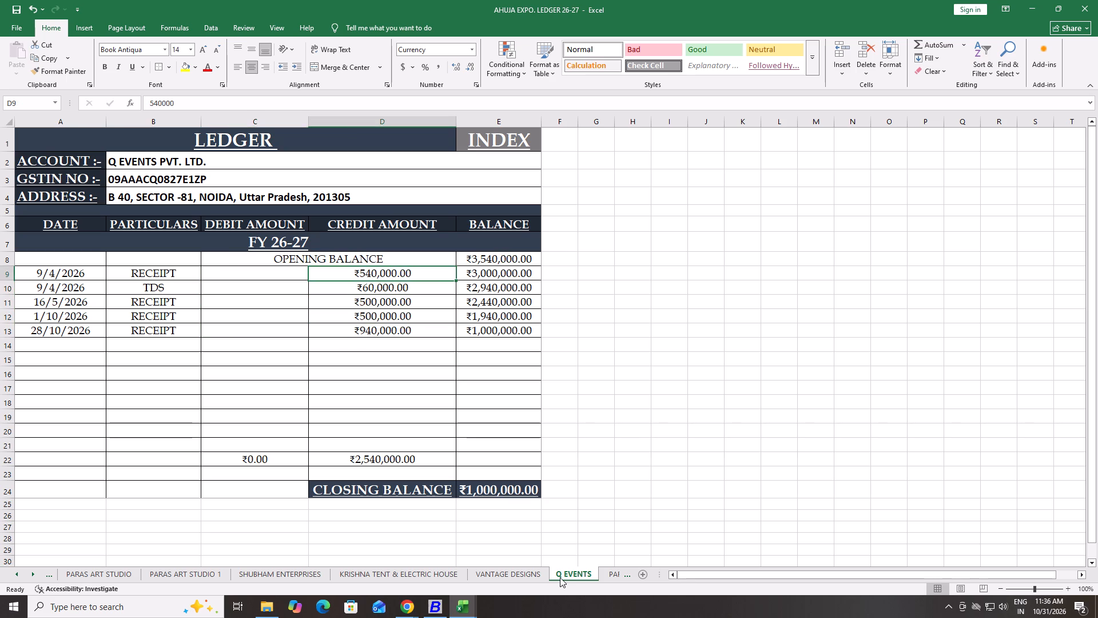
key("ctrl+y")
Repeat the outside border on each balance cell individually, from E9 to E13.
key("Right")
key("ctrl+y")
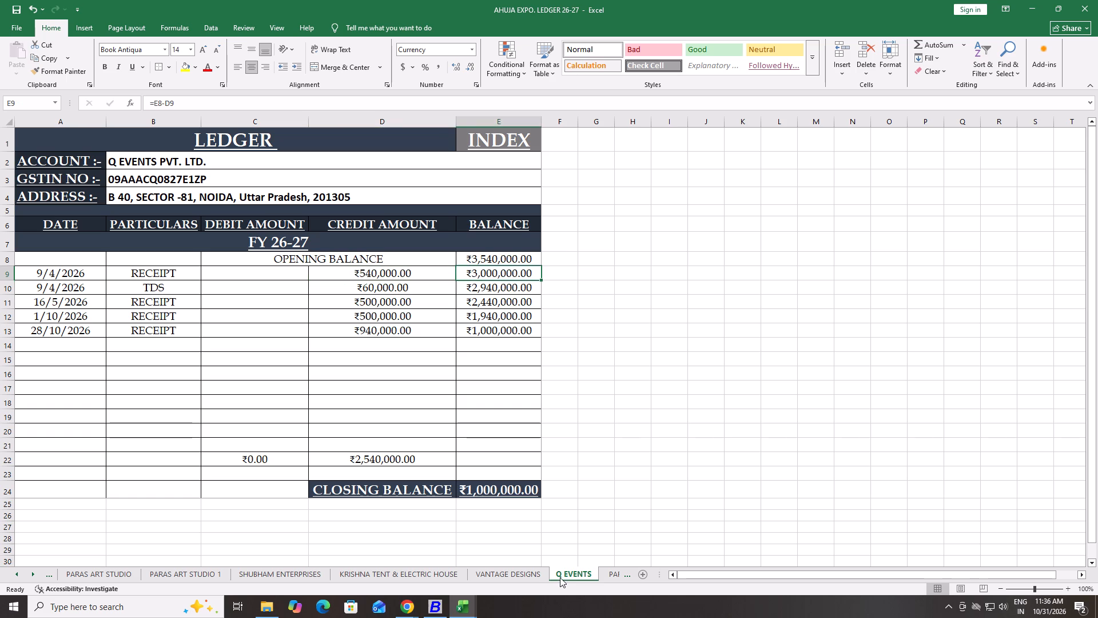
key("Right")
key("Down")
key("Left")
key("ctrl+y")
key("Down")
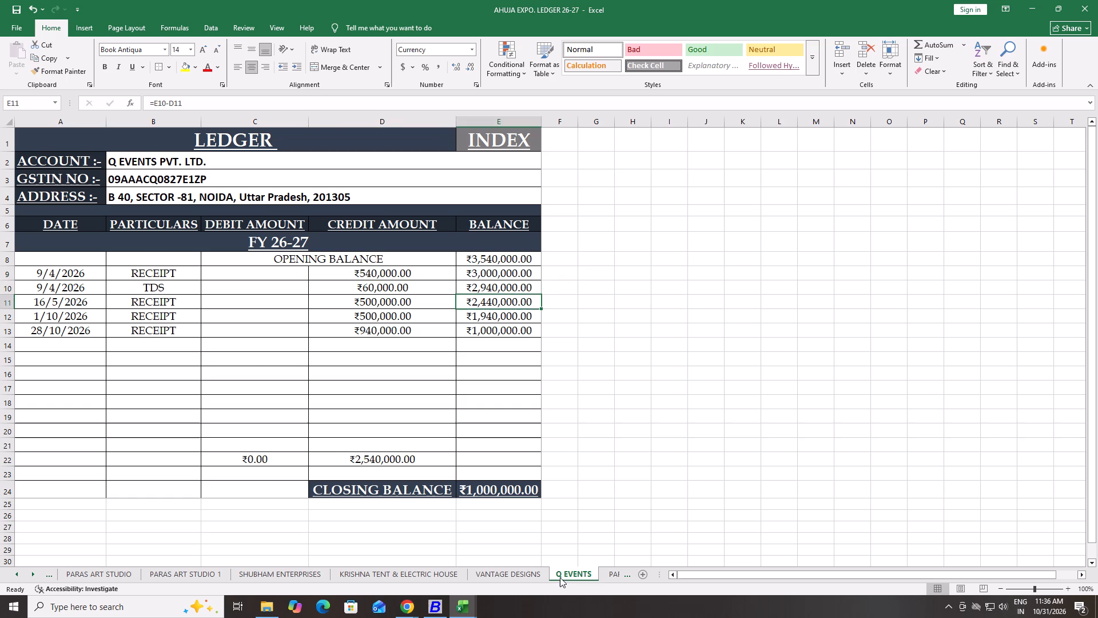
key("ctrl+y")
key("Down")
key("ctrl+y")
key("Down")
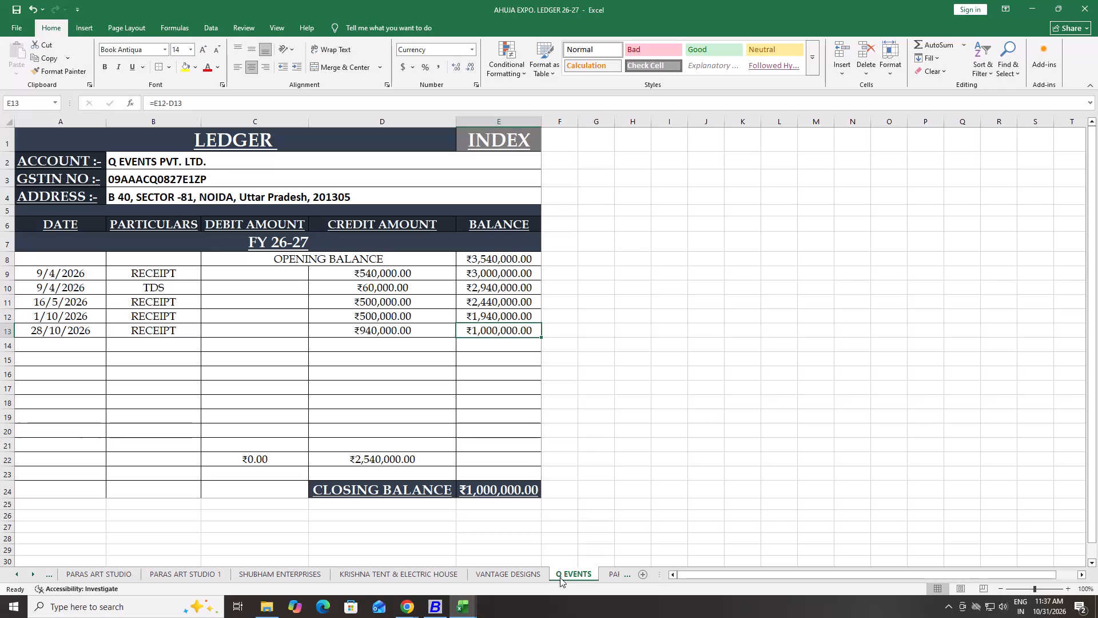
key("ctrl+y")
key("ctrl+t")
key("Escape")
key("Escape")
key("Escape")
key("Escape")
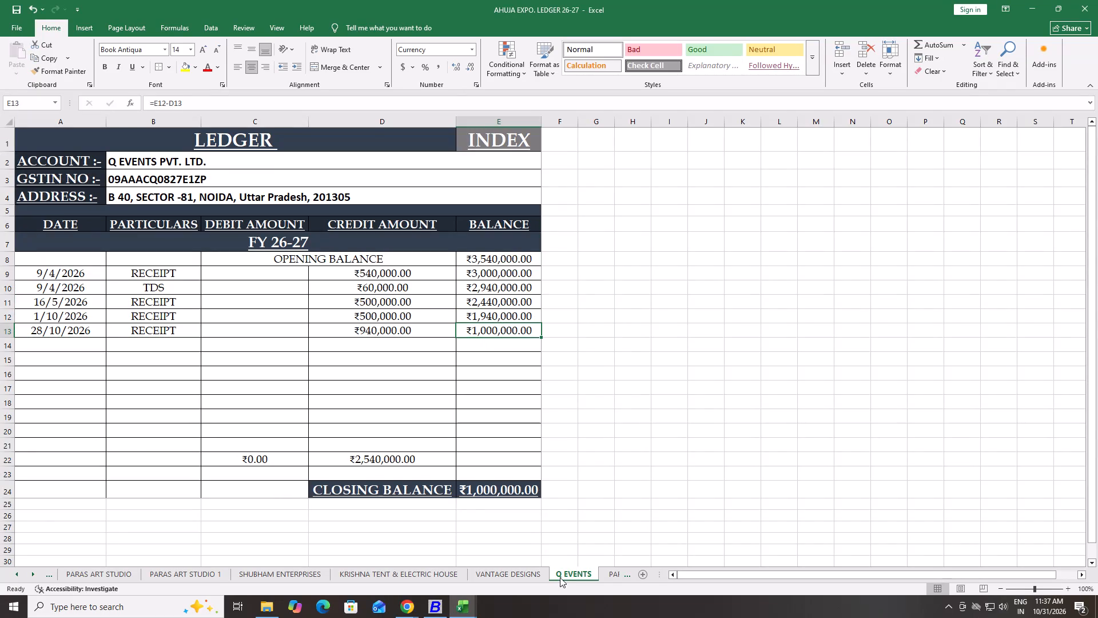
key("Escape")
Save the ledger workbook.
key("ctrl+s")
key("ctrl+s")
Apply an outside border to the empty cells A24:C24 beside CLOSING BALANCE.
key("Right")
key("Right")
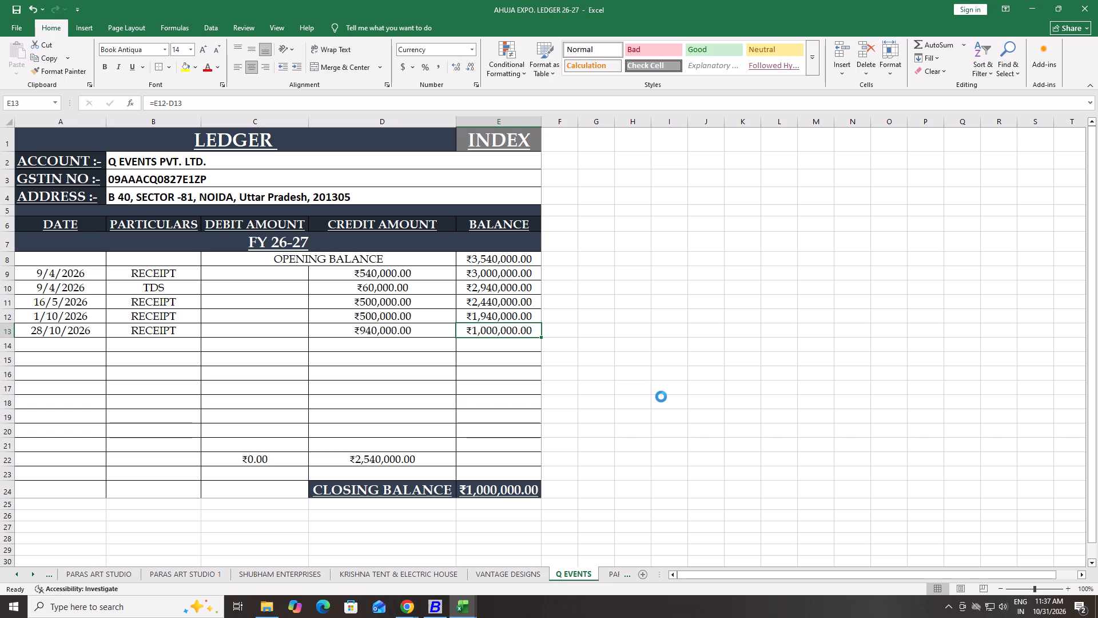
key("Right")
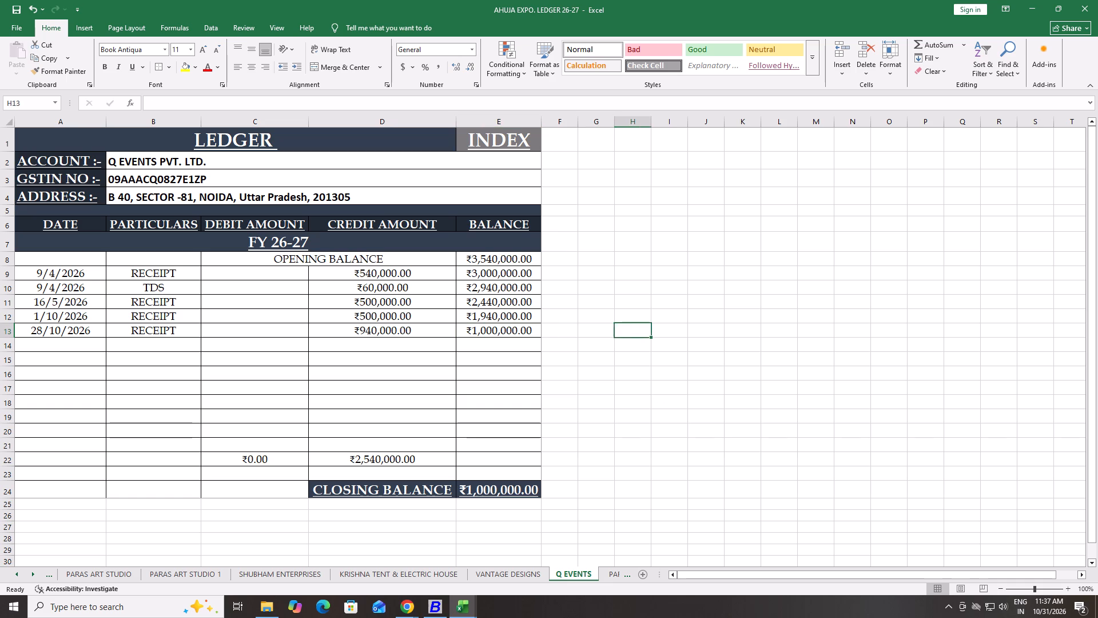
key("Down")
key("Down")
key("Down")
key("Down")
key("Down")
key("Down")
key("Down")
key("Down")
key("Down")
key("Down")
key("Down")
key("Left")
key("Left")
key("Left")
key("Left")
key("Left")
key("Left")
key("Left")
key("Left")
key("Left")
key("Left")
key("Left")
key("Left")
key("Left")
key("Left")
key("Left")
key("Left")
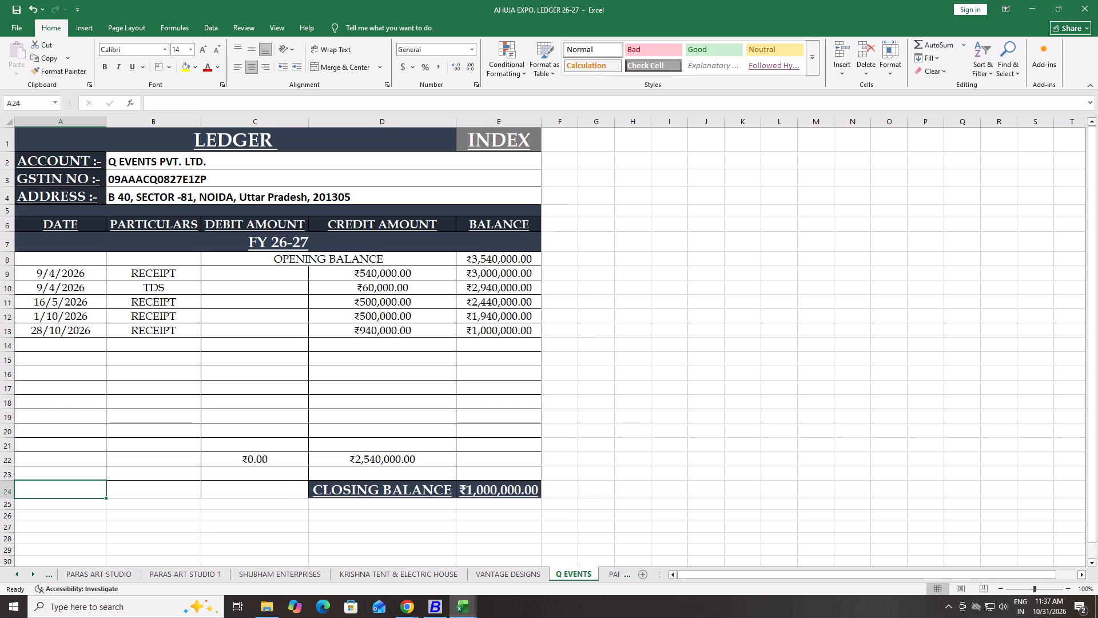
key("shift+Right")
key("shift+Right")
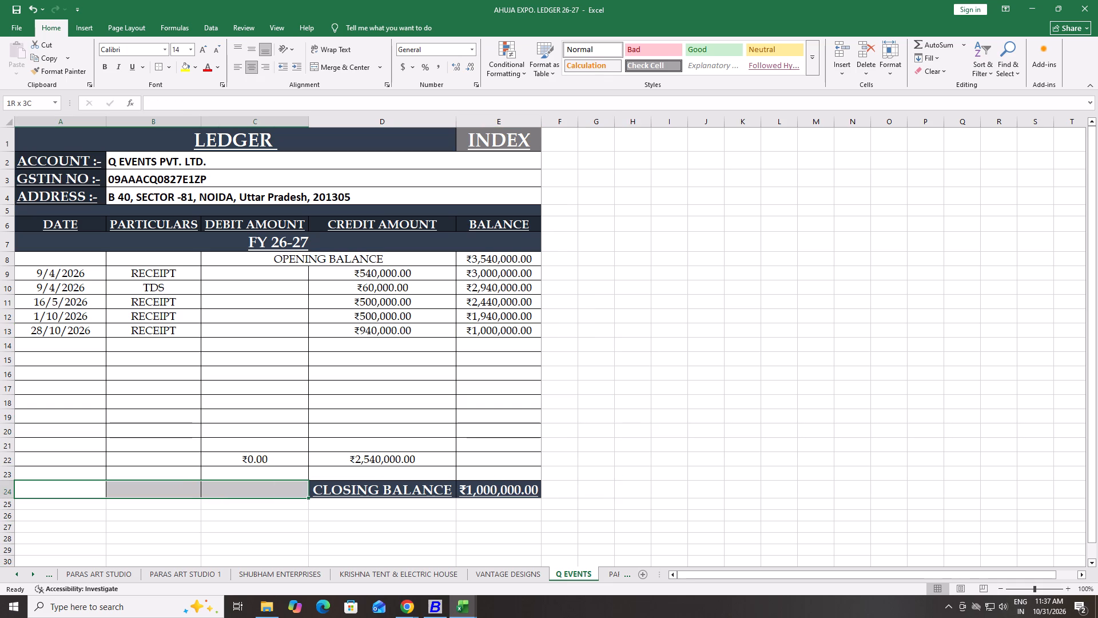
key("alt+h")
type("bs")
Apply a bottom border to cell A24 in the closing balance row.
key("Right")
key("Right")
key("Right")
key("Right")
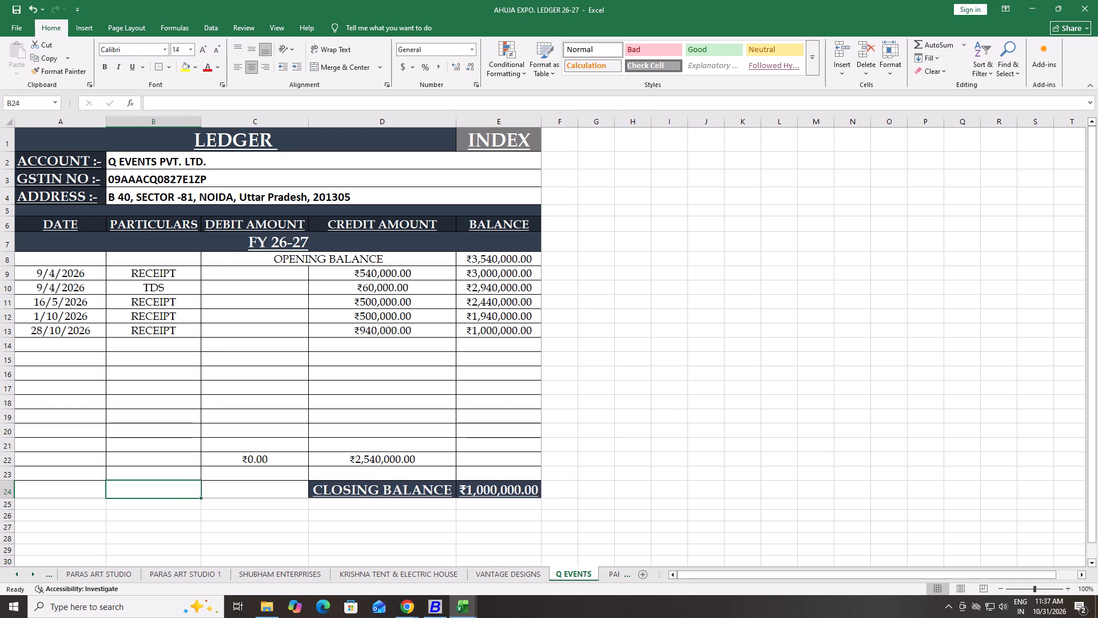
key("Left")
key("Left")
key("Left")
key("Left")
type("hb")
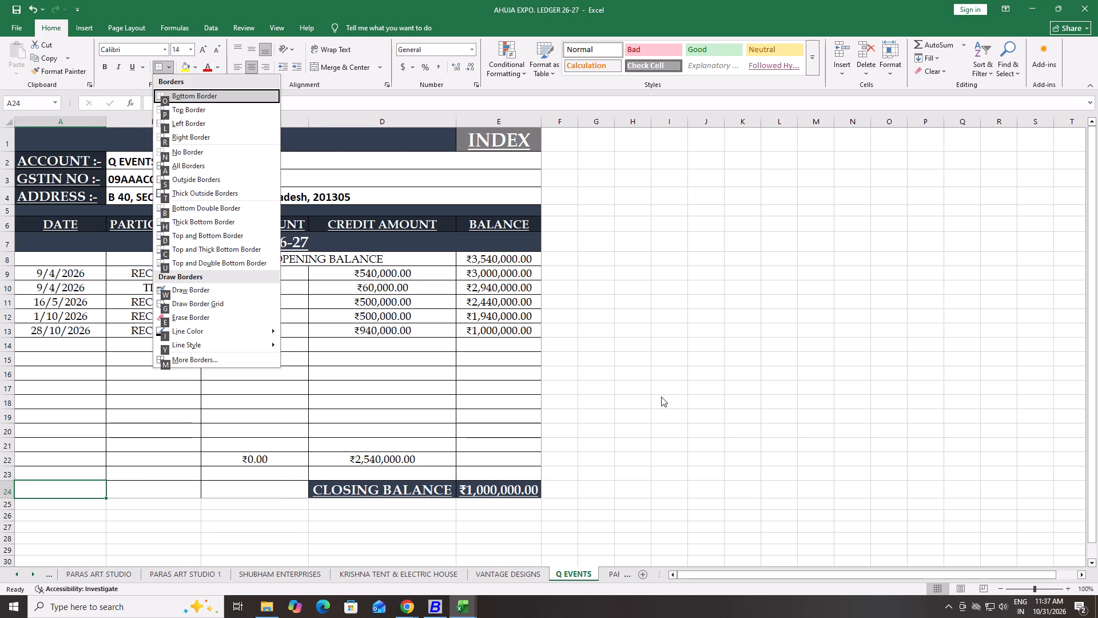
key("o")
Return to the LEDGER heading cell A1 on the Q EVENTS sheet.
key("Right")
key("Right")
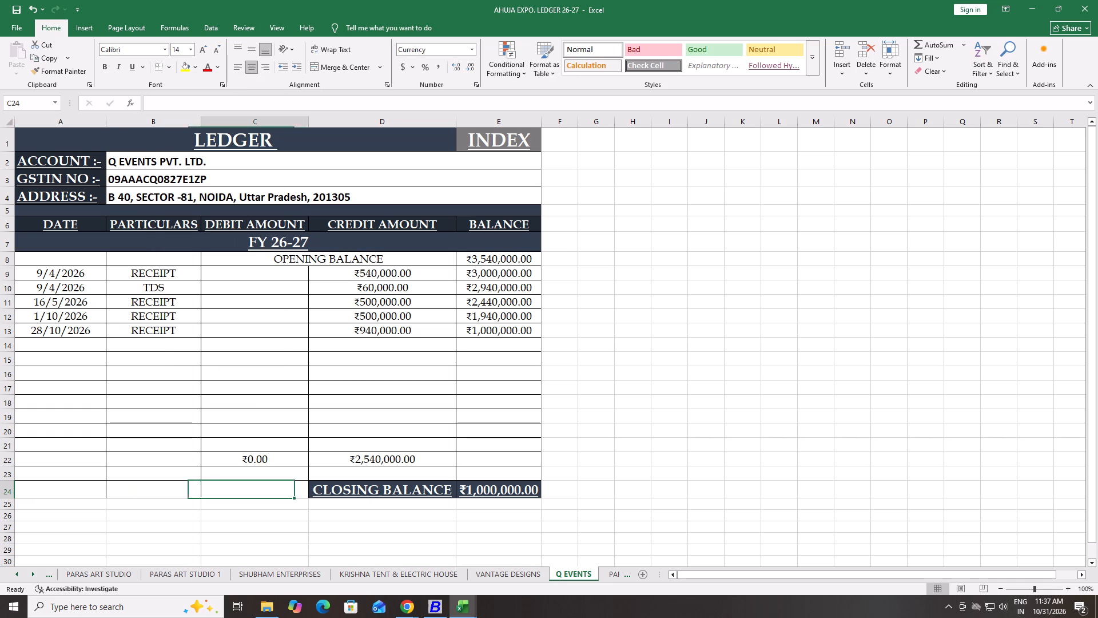
key("Left")
key("ctrl+Left")
key("ctrl+Up")
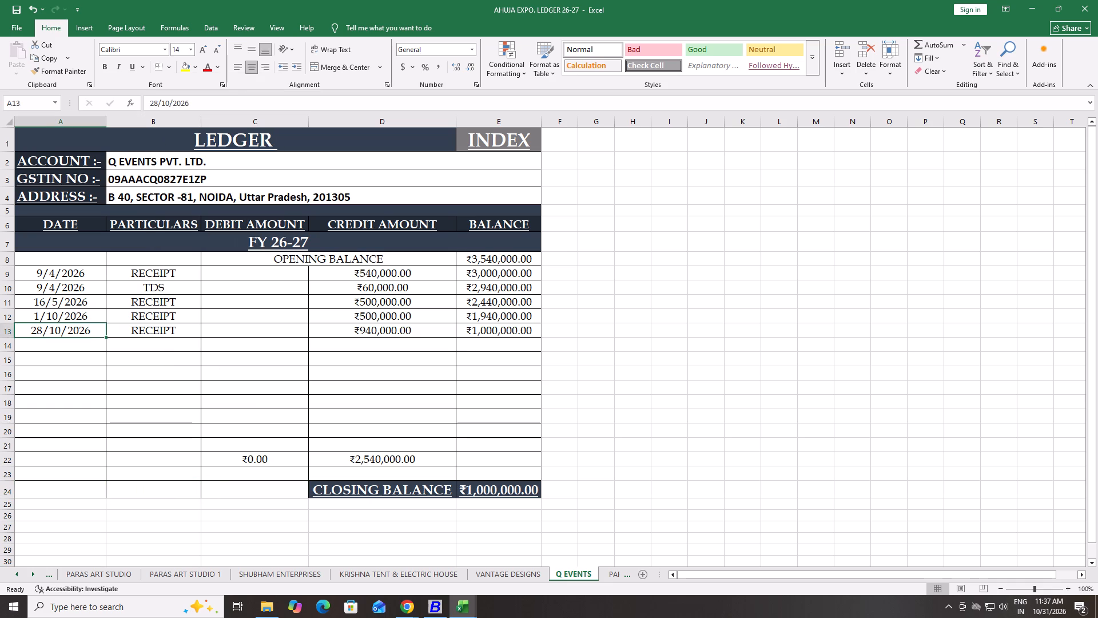
key("ctrl+Up")
key("ctrl+Up")
key("ctrl+Up")
key("ctrl+Up")
key("ctrl+Up")
key("ctrl+Up")
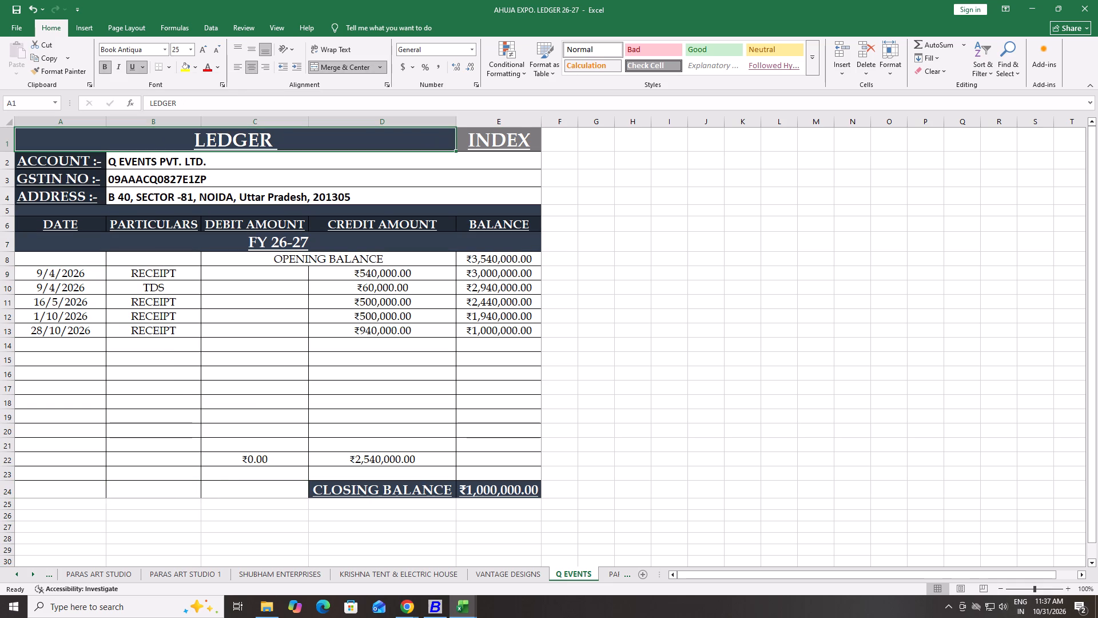
Set the print area of the Q EVENTS sheet to A1:E24, from the LEDGER heading through the CLOSING BALANCE row.
key("ctrl+shift+Right")
key("ctrl+shift+Down")
key("shift+Down")
key("shift+Down")
key("shift+Down")
key("shift+Down")
key("shift+Down")
key("shift+Down")
key("shift+Down")
key("shift+Down")
key("shift+Down")
key("shift+Down")
key("shift+Down")
key("shift+Down")
key("shift+Down")
key("shift+Down")
key("shift+Down")
key("shift+Down")
key("shift+Down")
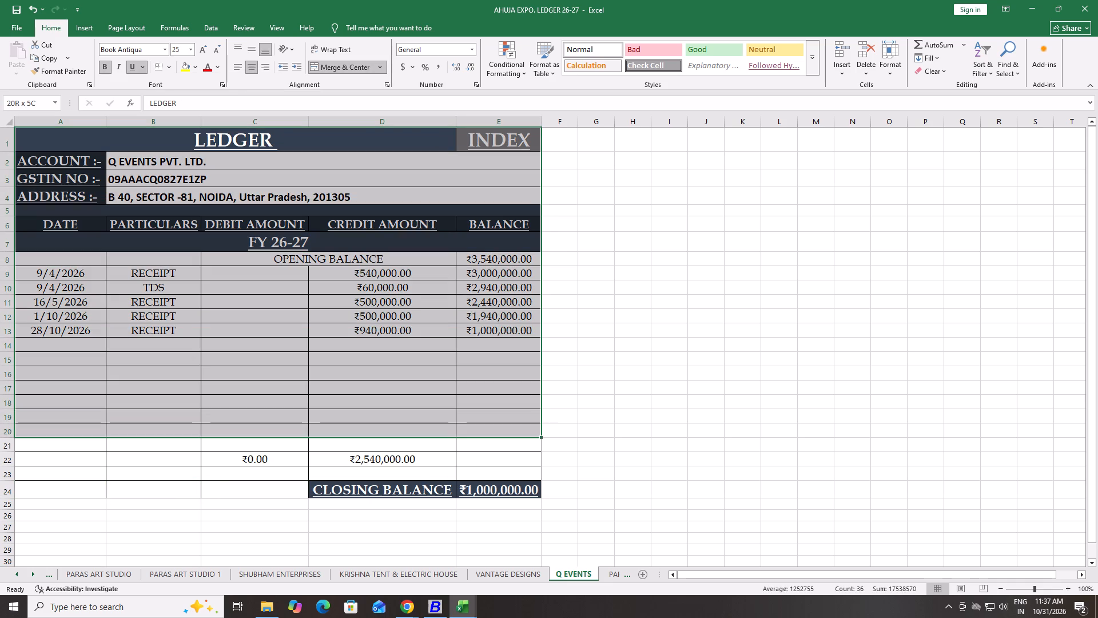
key("shift+Down")
key("shift+Down")
key("shift+Down")
type("prs")
Print the Q EVENTS ledger with Microsoft Print to PDF, saving it on the Desktop as "Q events ledger" and replacing the existing file.
key("ctrl+p")
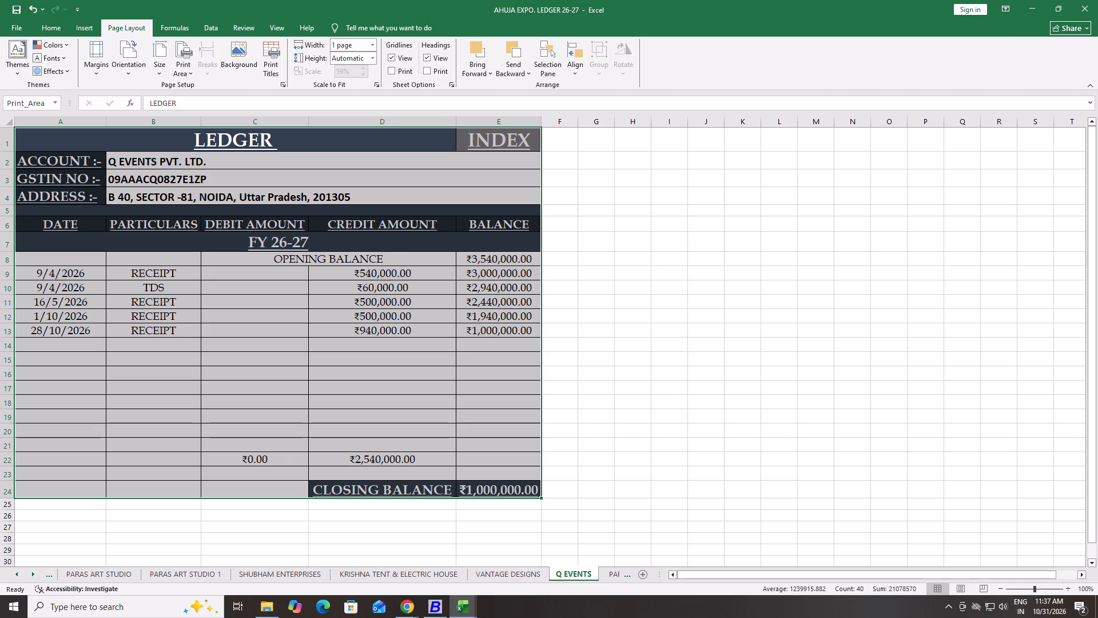
key("ctrl+p")
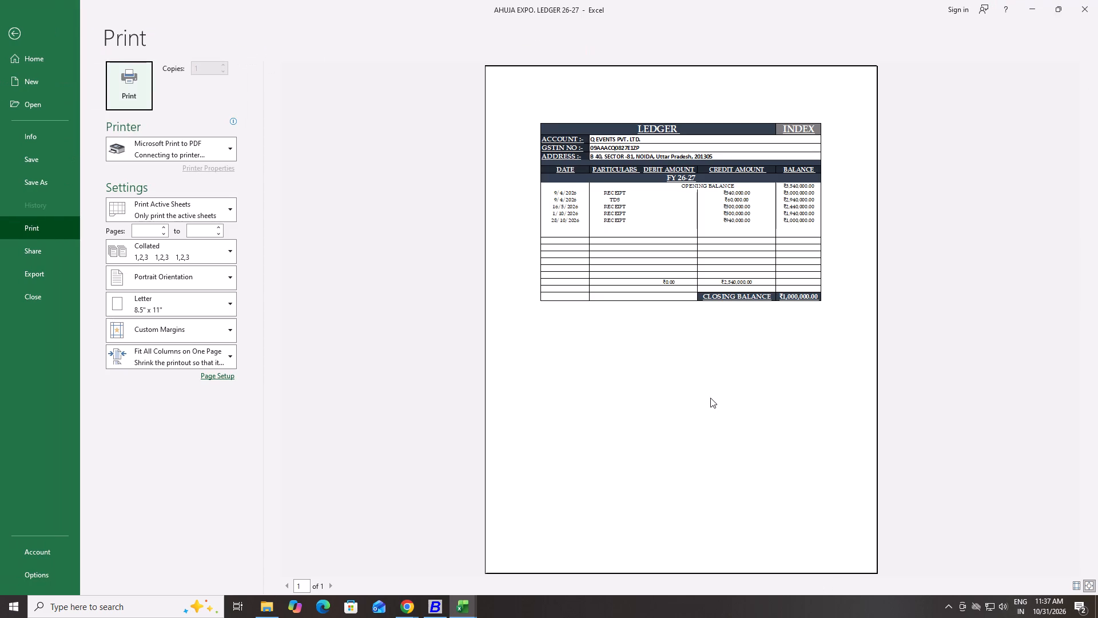
left_click(124, 101)
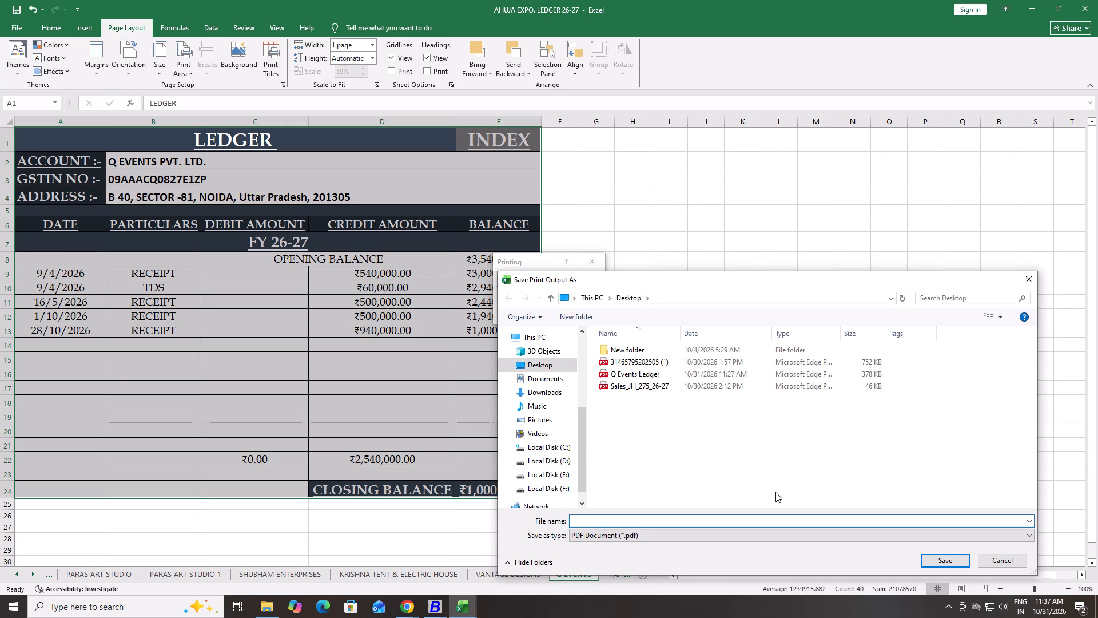
type("Q events ledger")
key("Return")
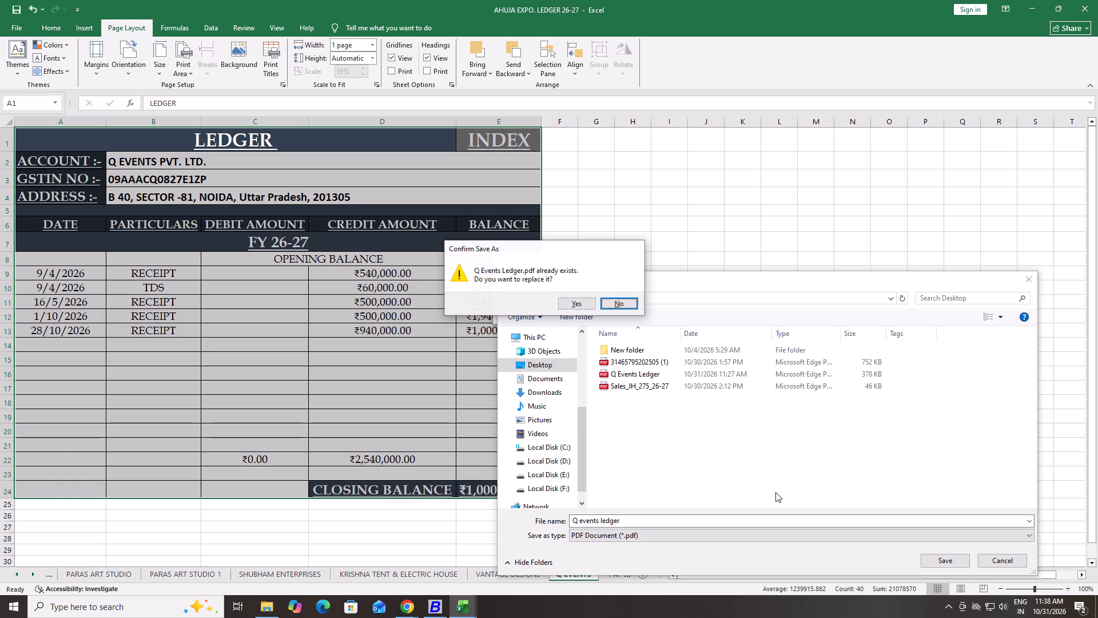
key("Left")
key("Return")
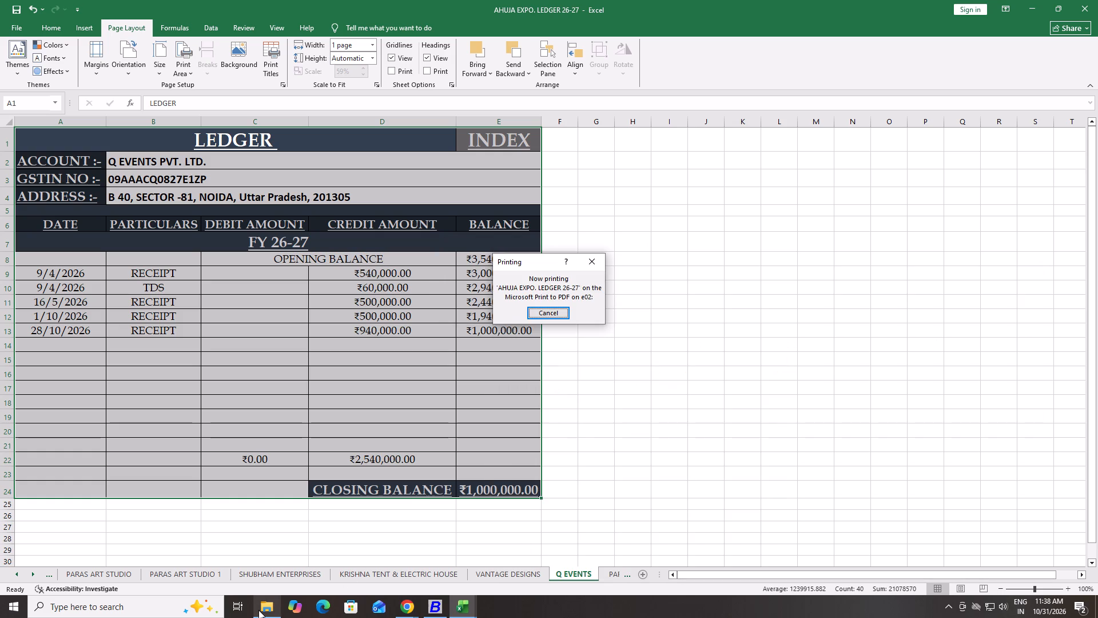
Switch to File Explorer and go to the Desktop folder holding the Q Events Ledger PDF.
left_click(258, 610)
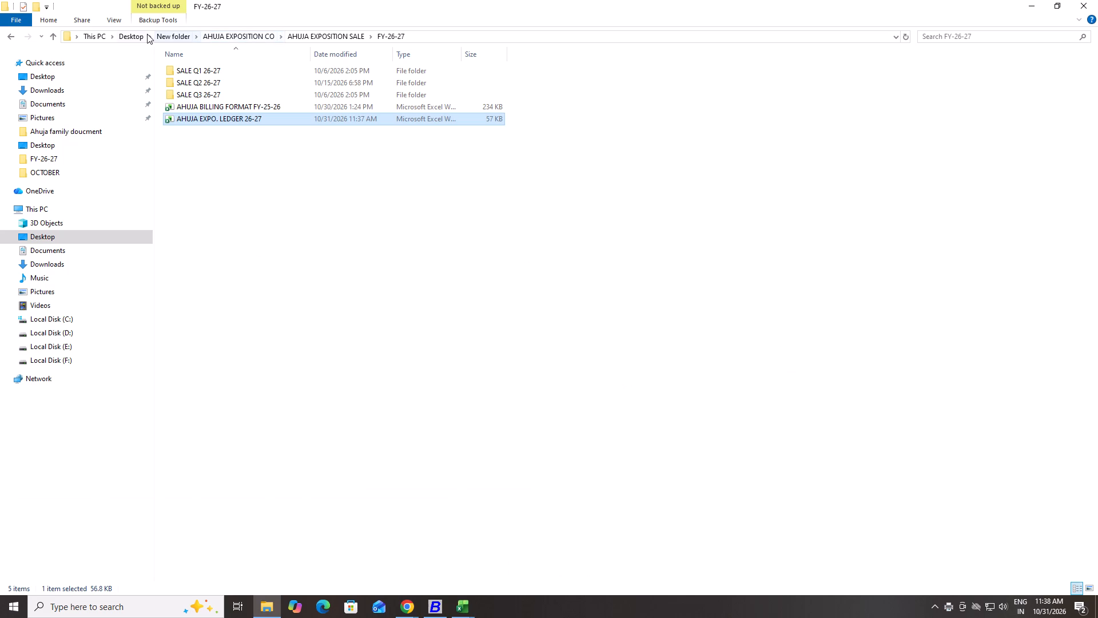
left_click(134, 36)
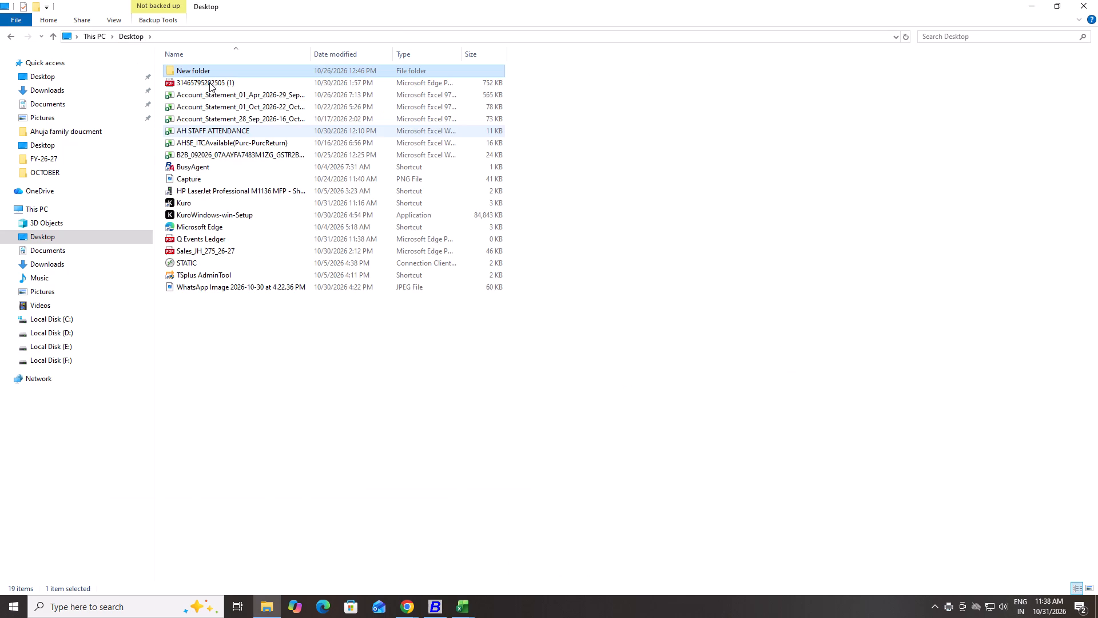
Open the Q Events Ledger PDF from the Desktop in Microsoft Edge, reload it, review the ledger page, and close it.
double_click(196, 234)
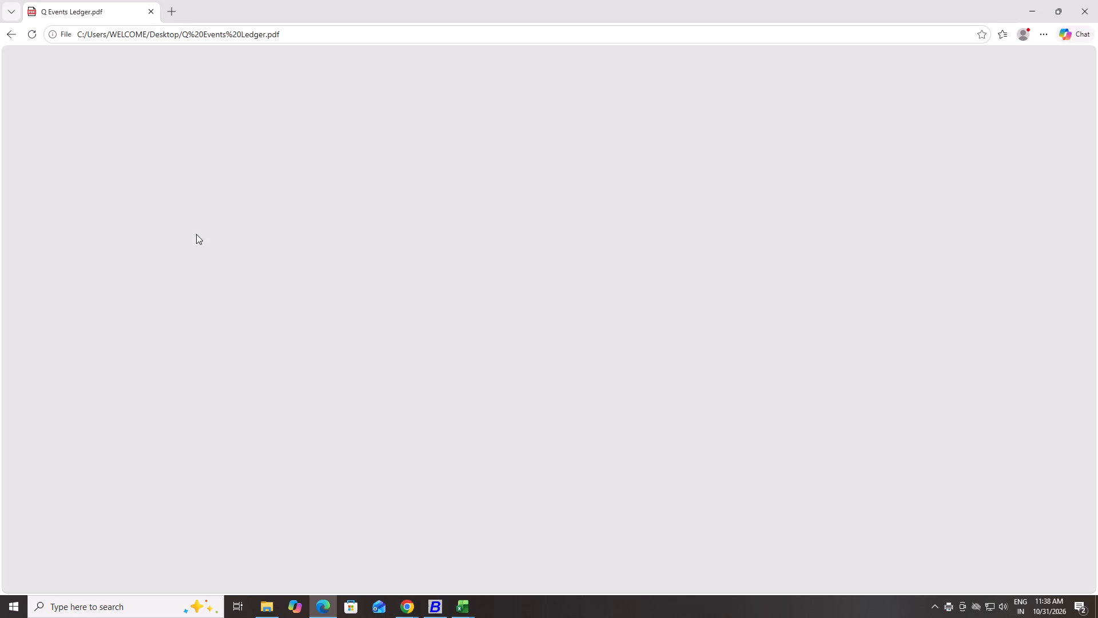
key("alt+Tab")
key("alt+Tab")
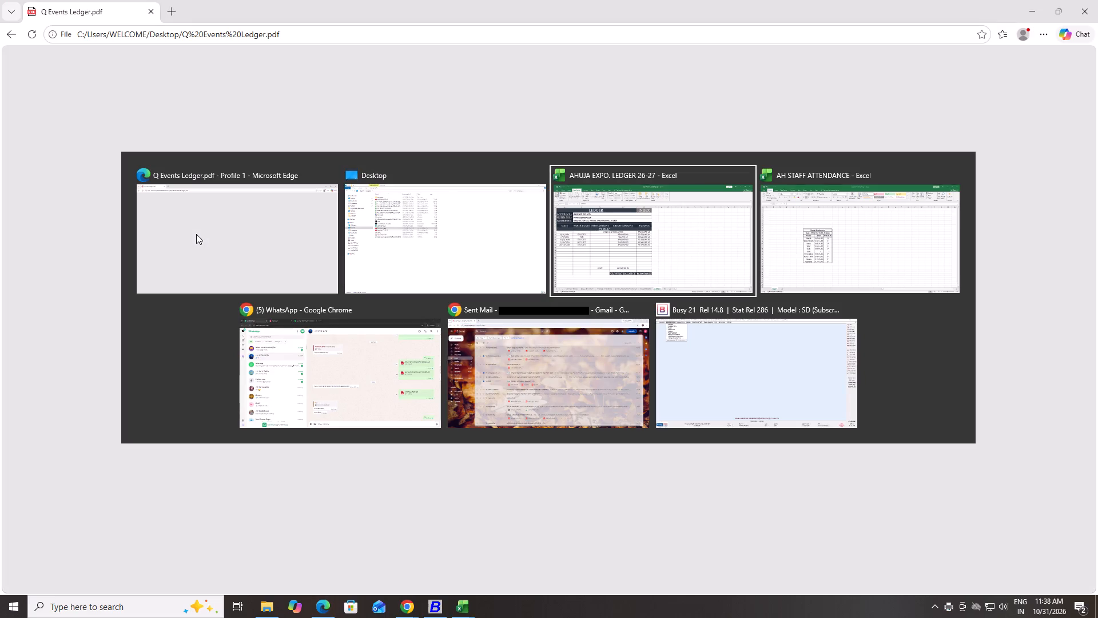
key("alt+shift+Tab")
key("alt+shift+Tab")
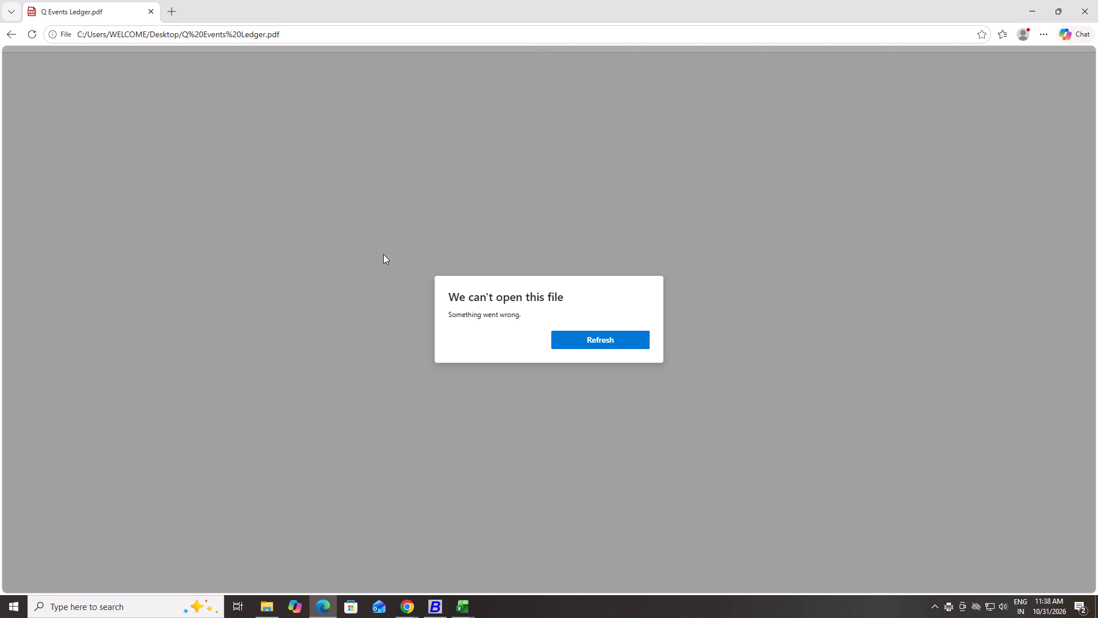
left_click(439, 258)
left_click(602, 342)
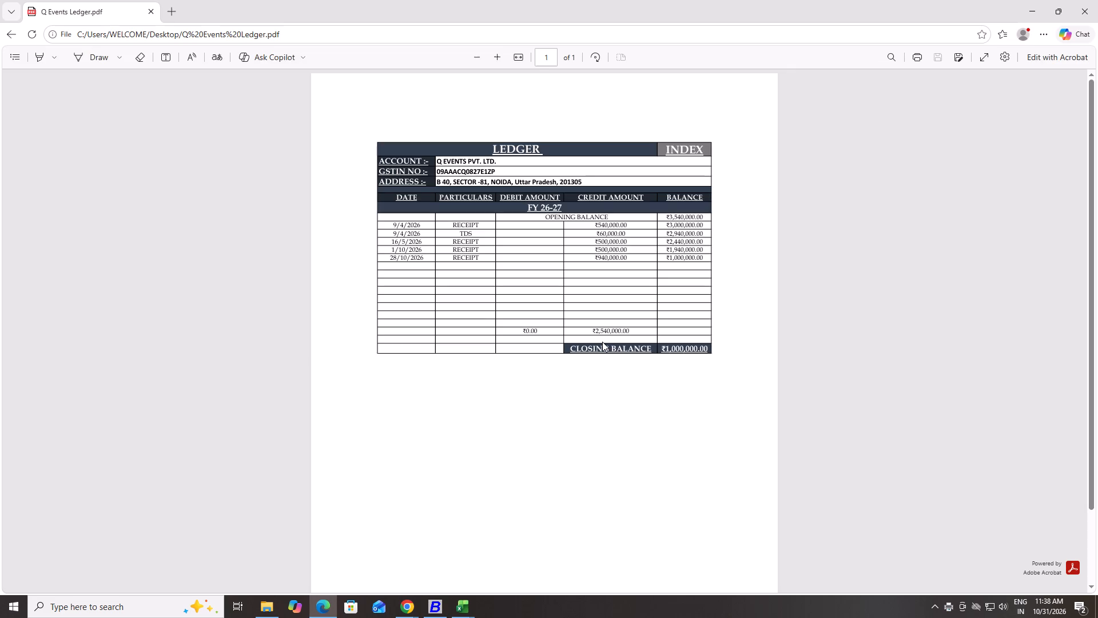
scroll(602, 342, "up", 3)
left_click(1097, 0)
Switch to the Chrome window showing Gmail's Sent Mail.
key("alt+Tab")
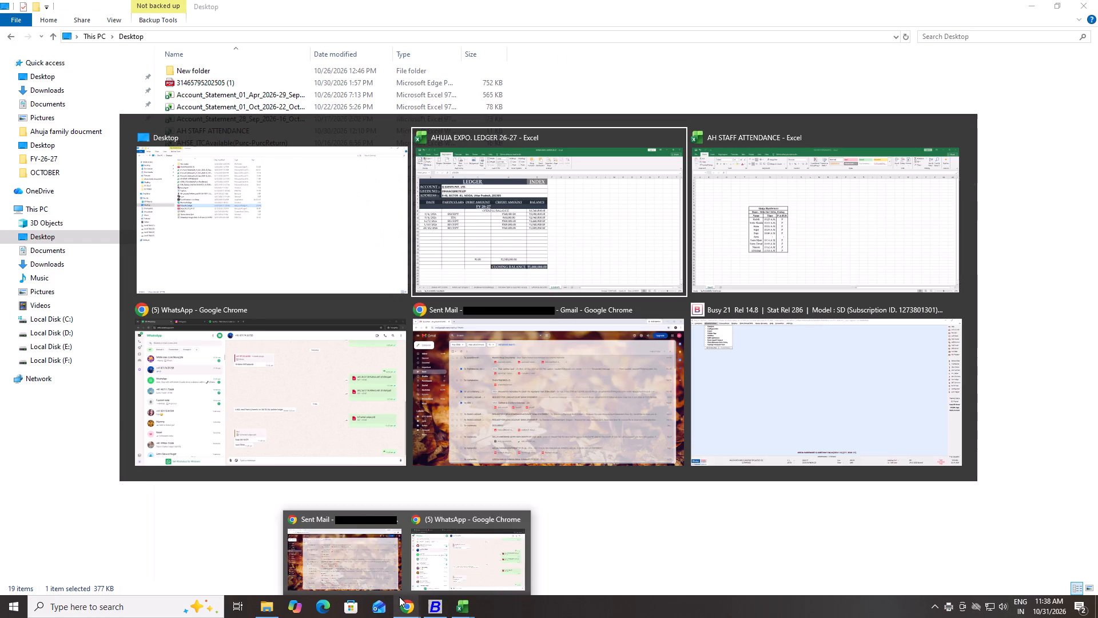
key("alt+Tab")
key("alt+Tab")
key("alt+Tab")
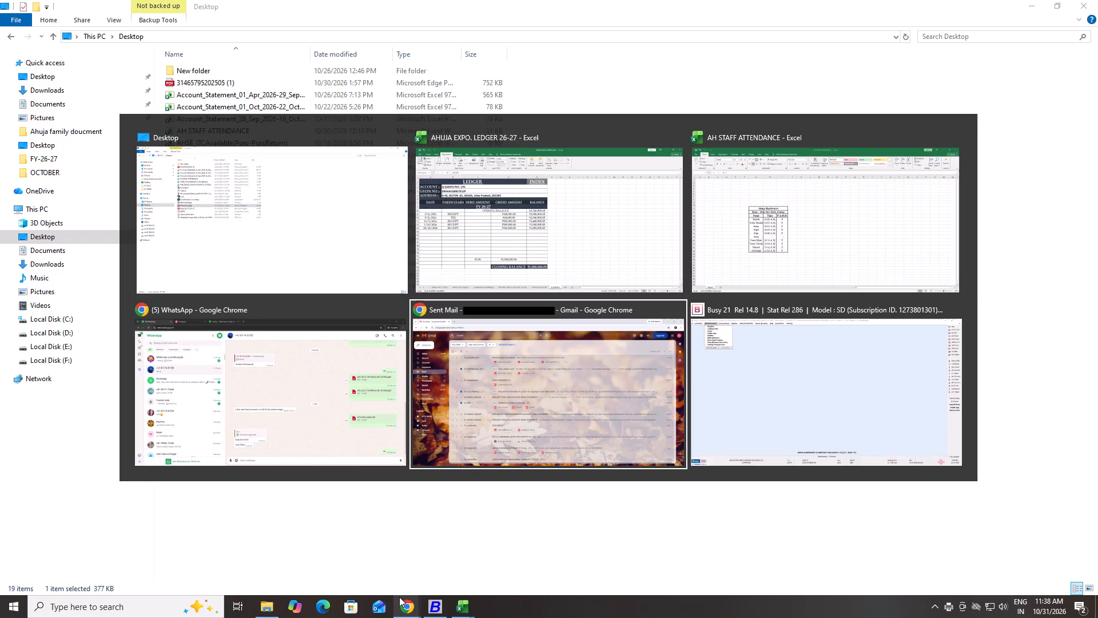